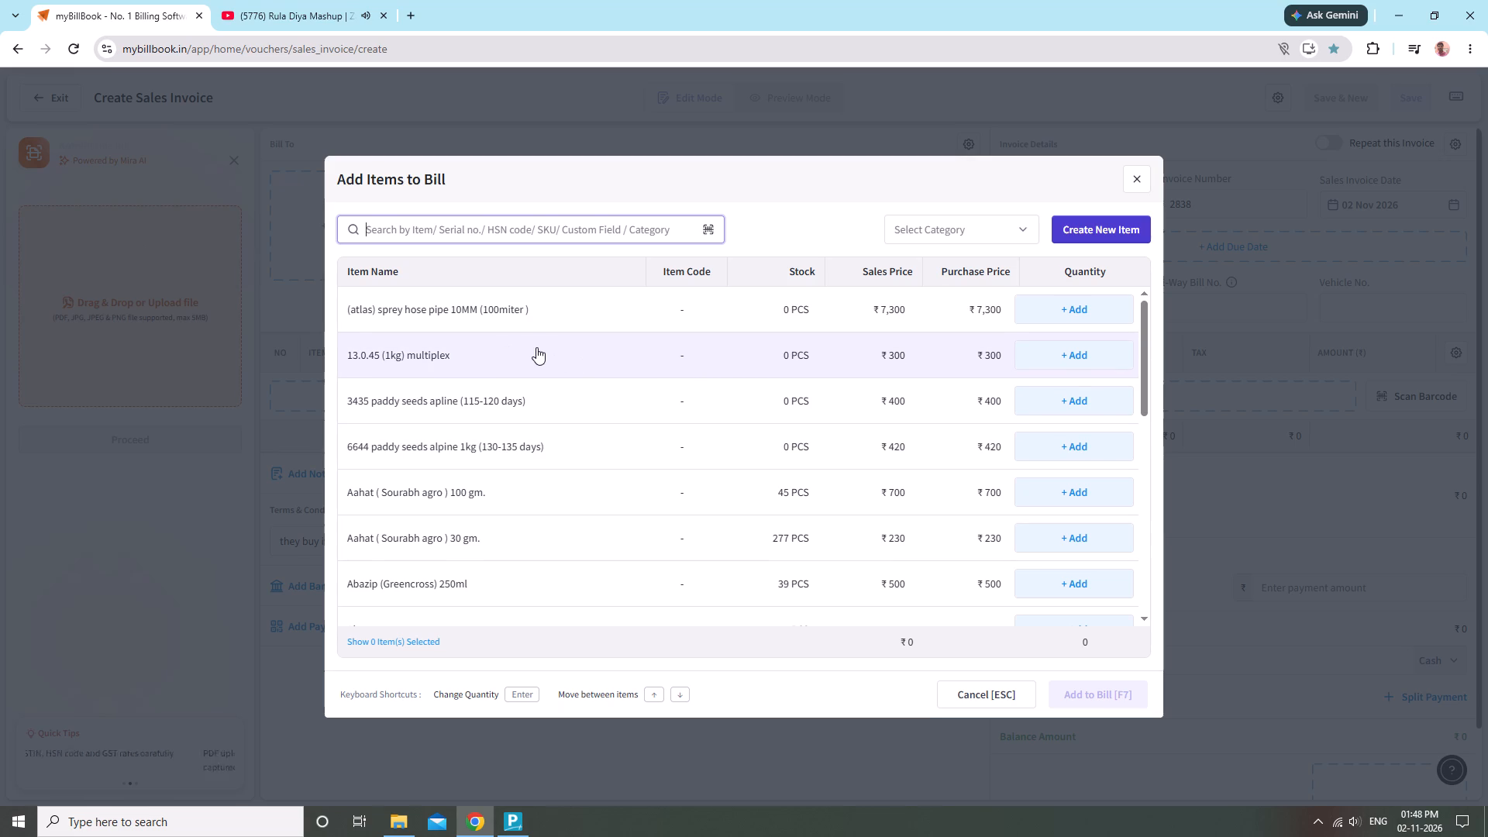
Search the items available for the sales invoice for 303.
type("303")
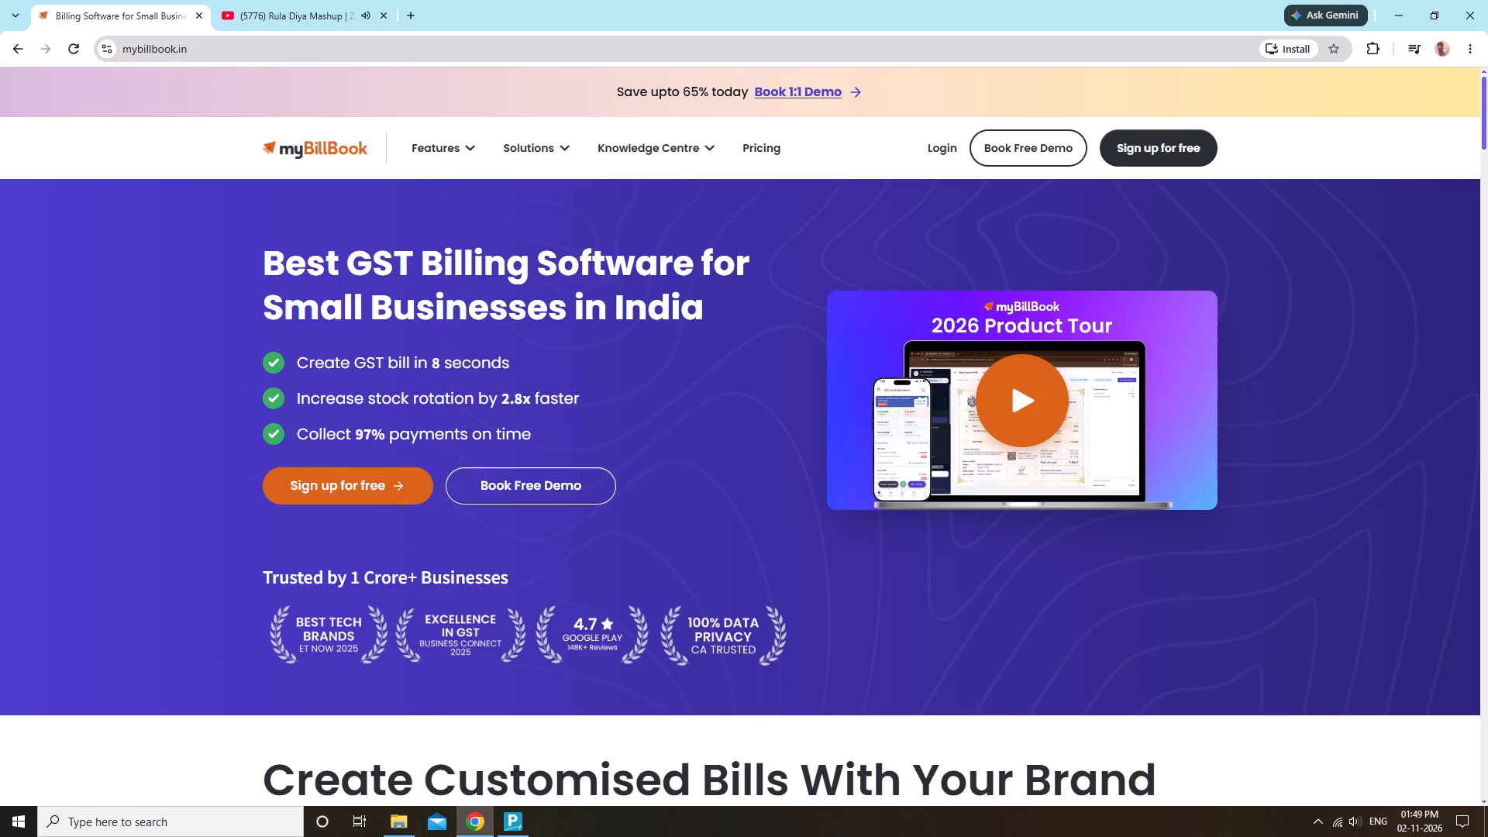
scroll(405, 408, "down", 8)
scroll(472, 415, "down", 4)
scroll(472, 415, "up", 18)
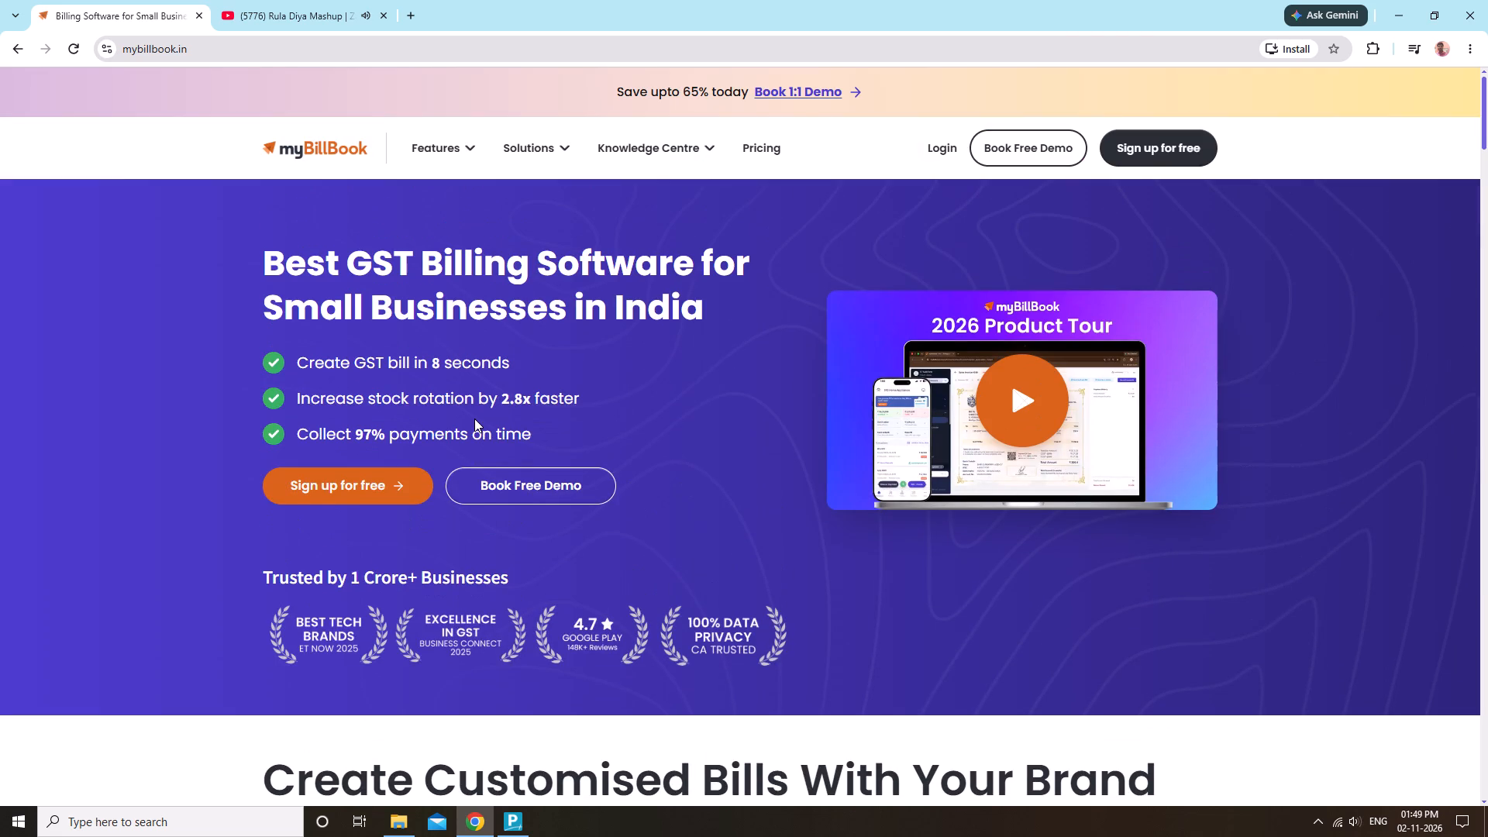
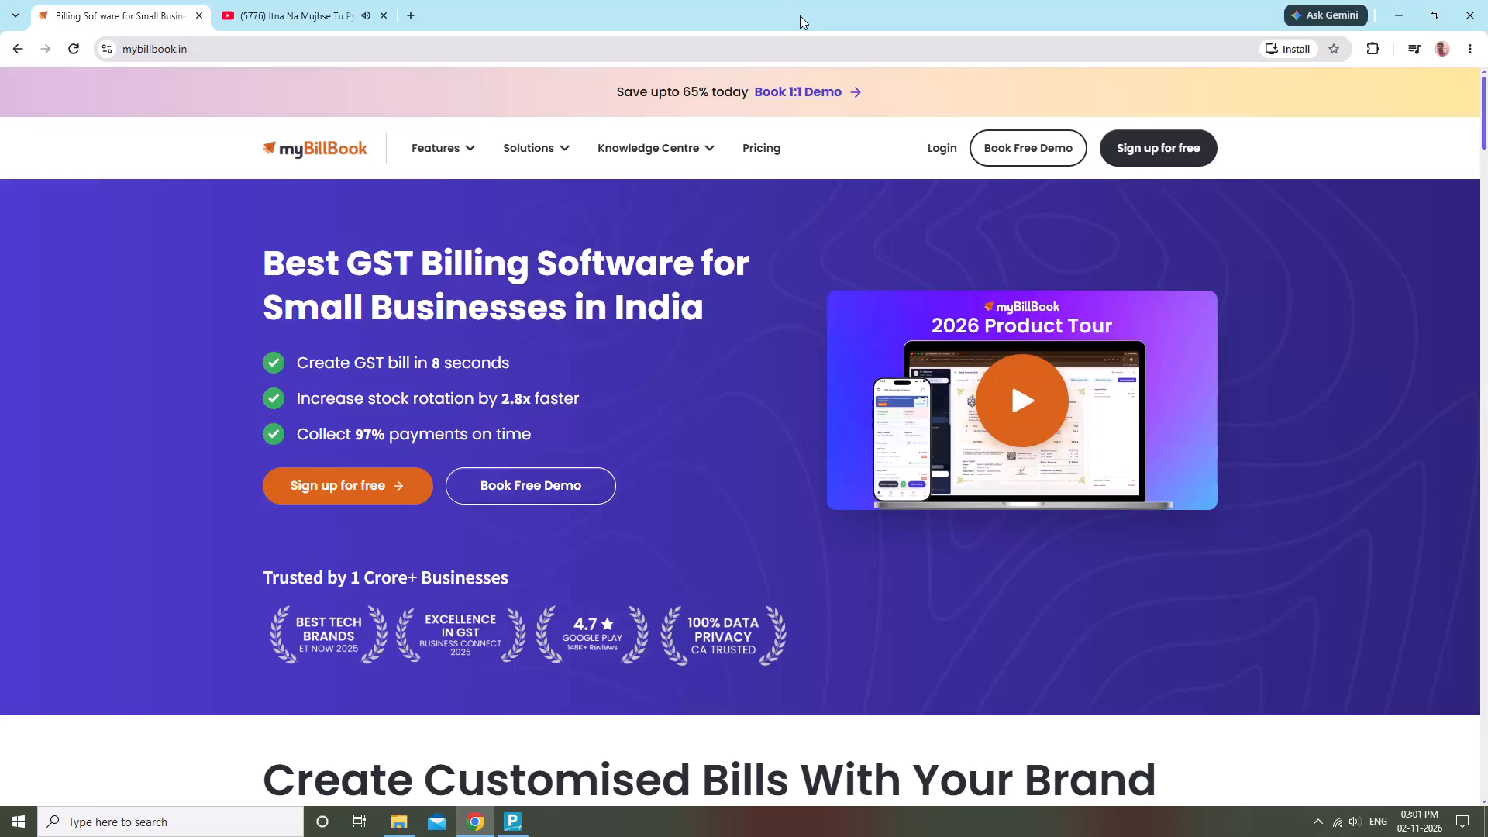
Open the myBillBook login form from the website's home page.
left_click(939, 143)
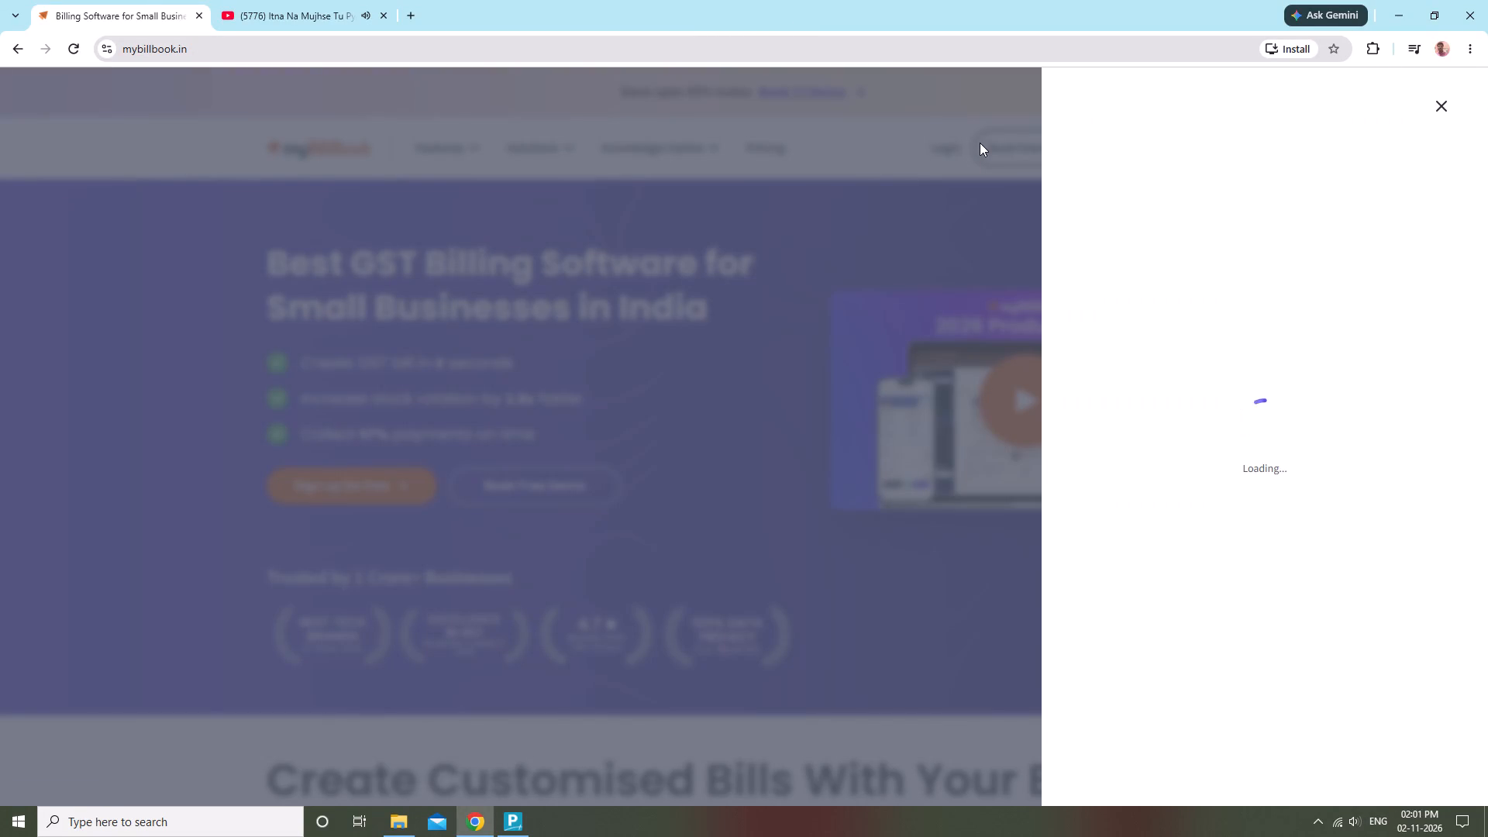
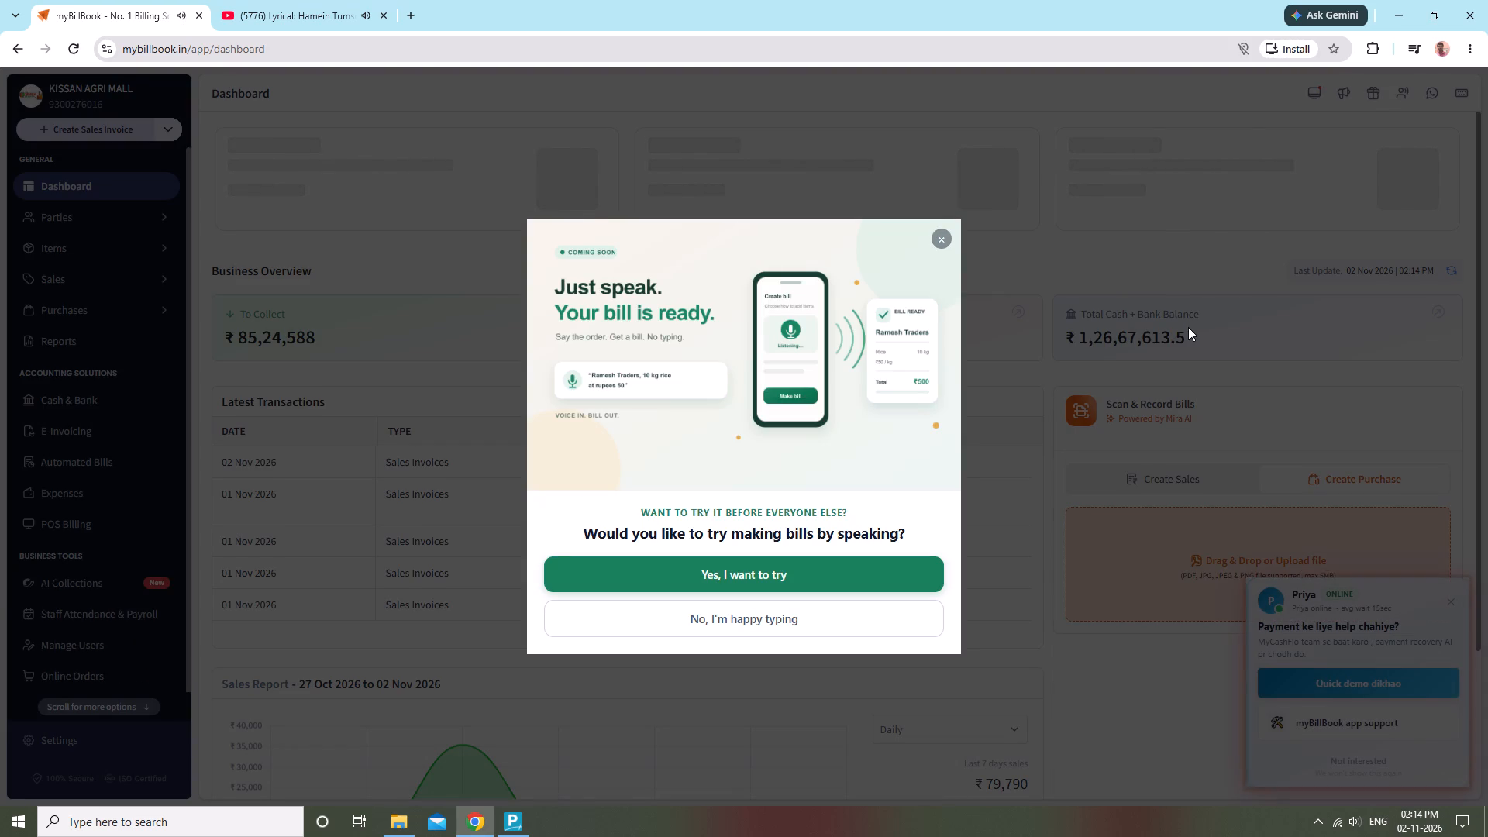
Dismiss the voice-billing promotion, open the Sales Invoices list and filter it to Today.
left_click(946, 240)
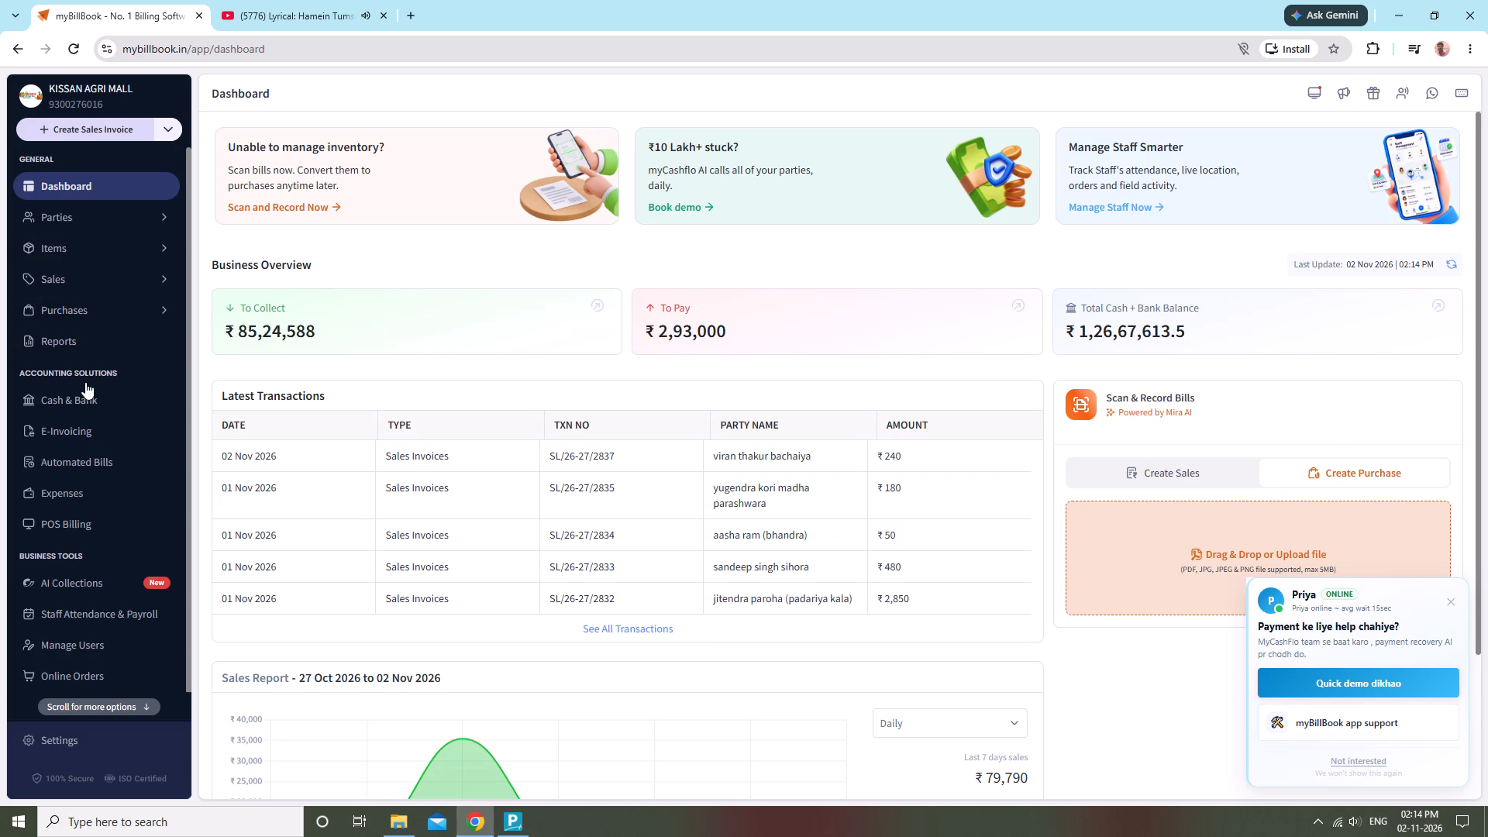
left_click(104, 275)
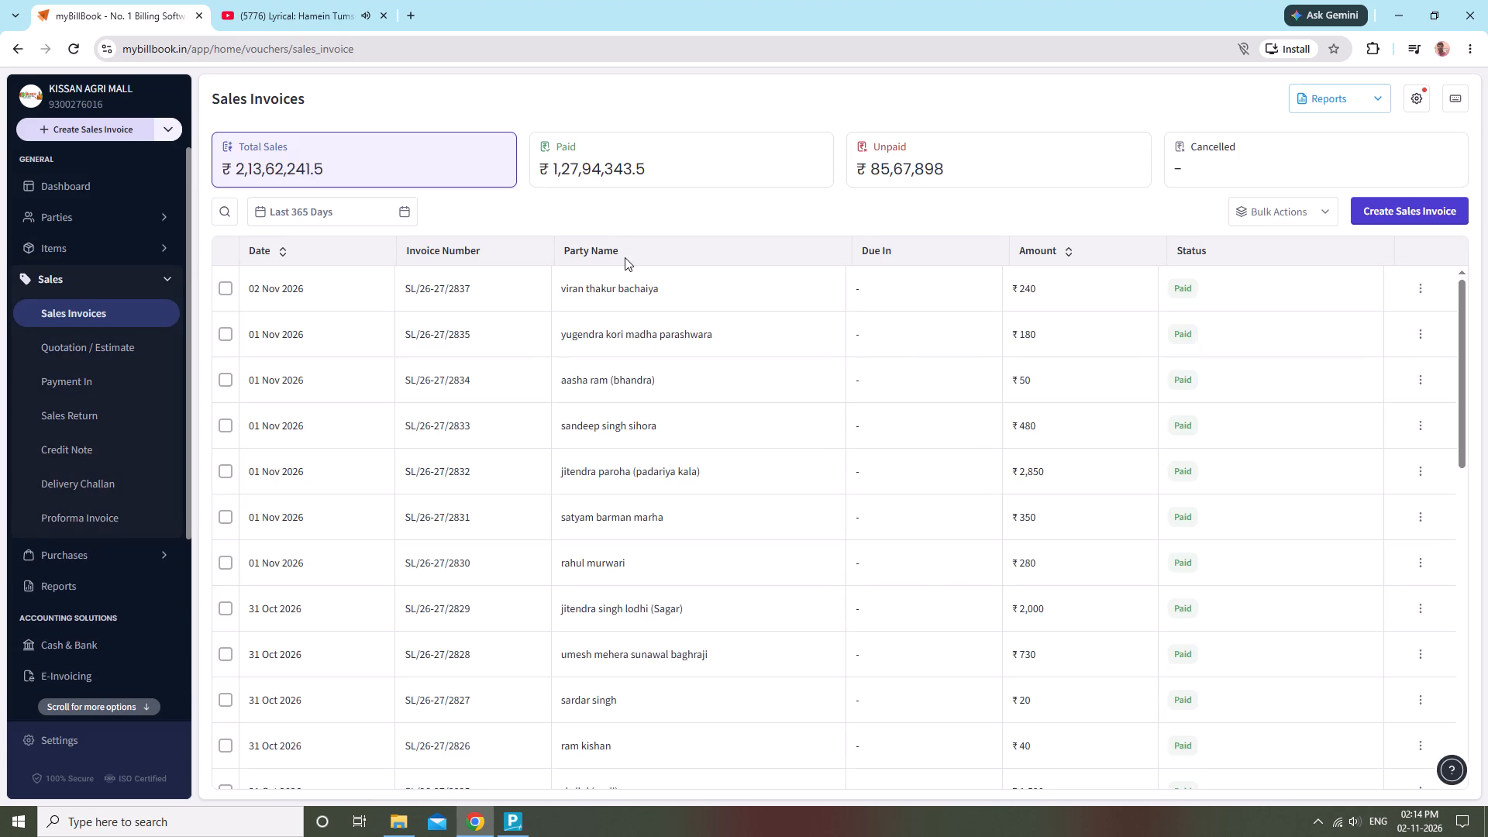
left_click(305, 210)
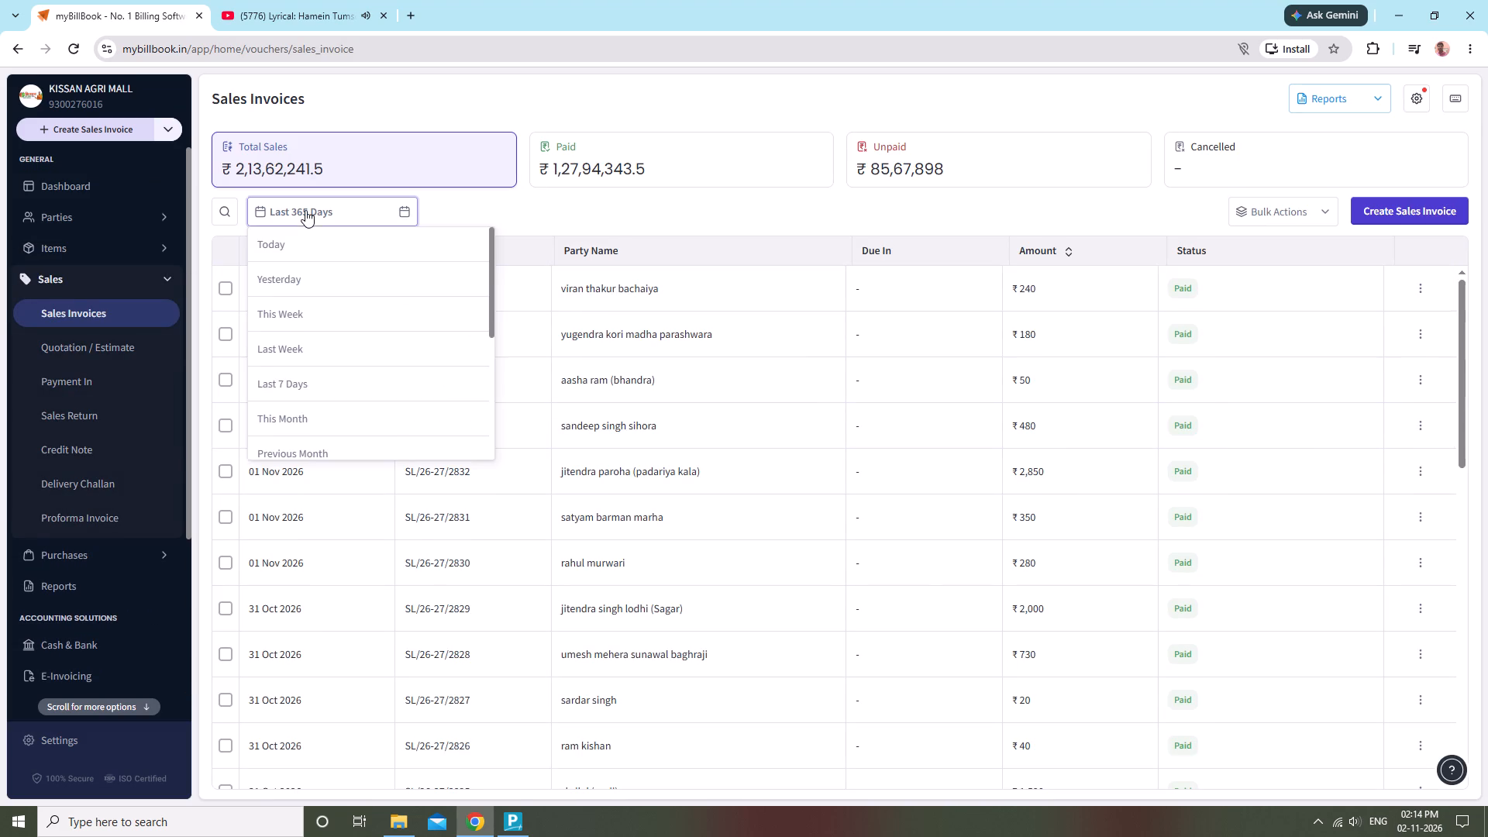
left_click(310, 239)
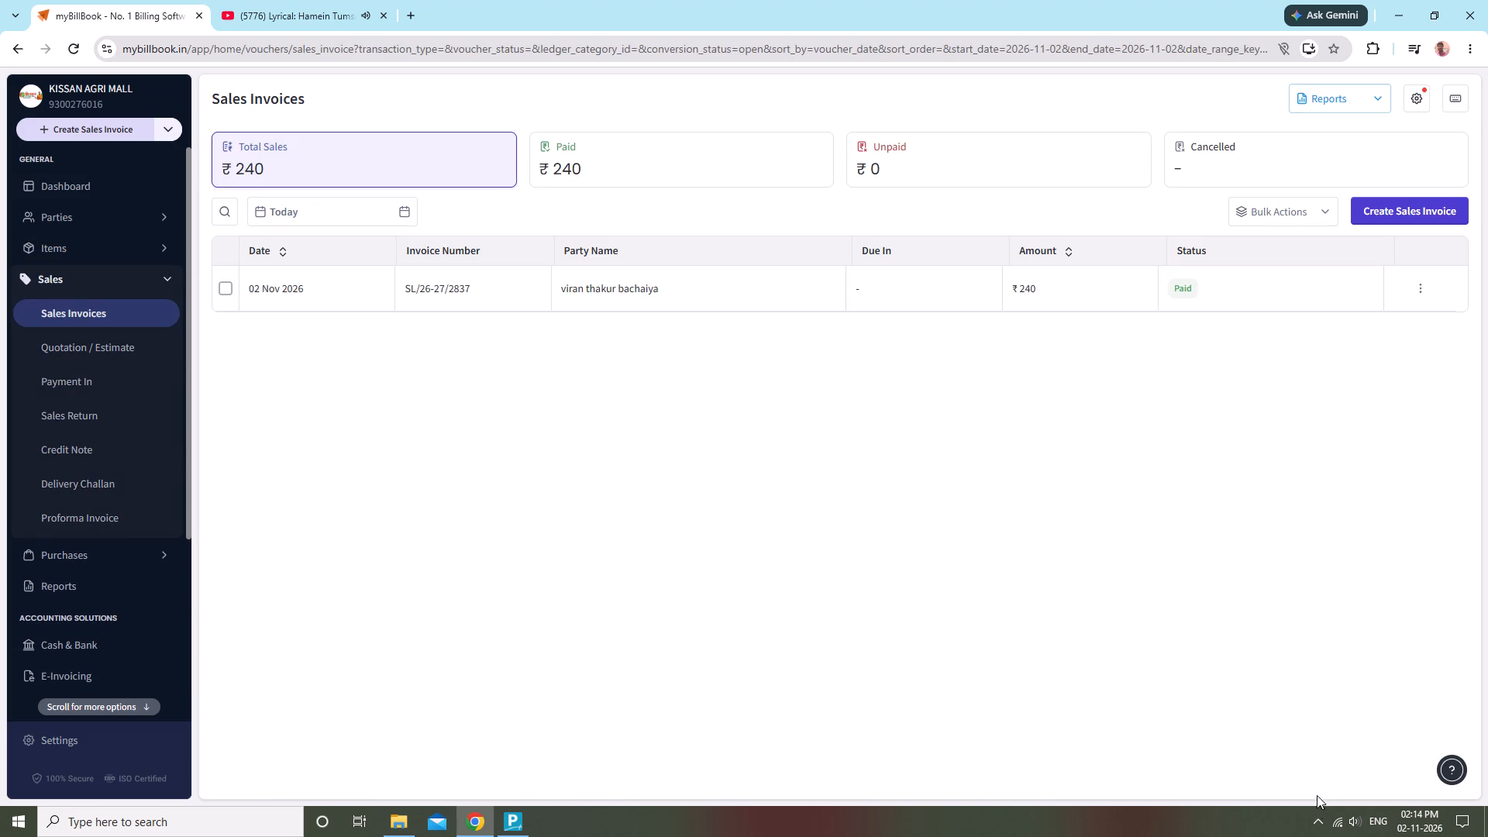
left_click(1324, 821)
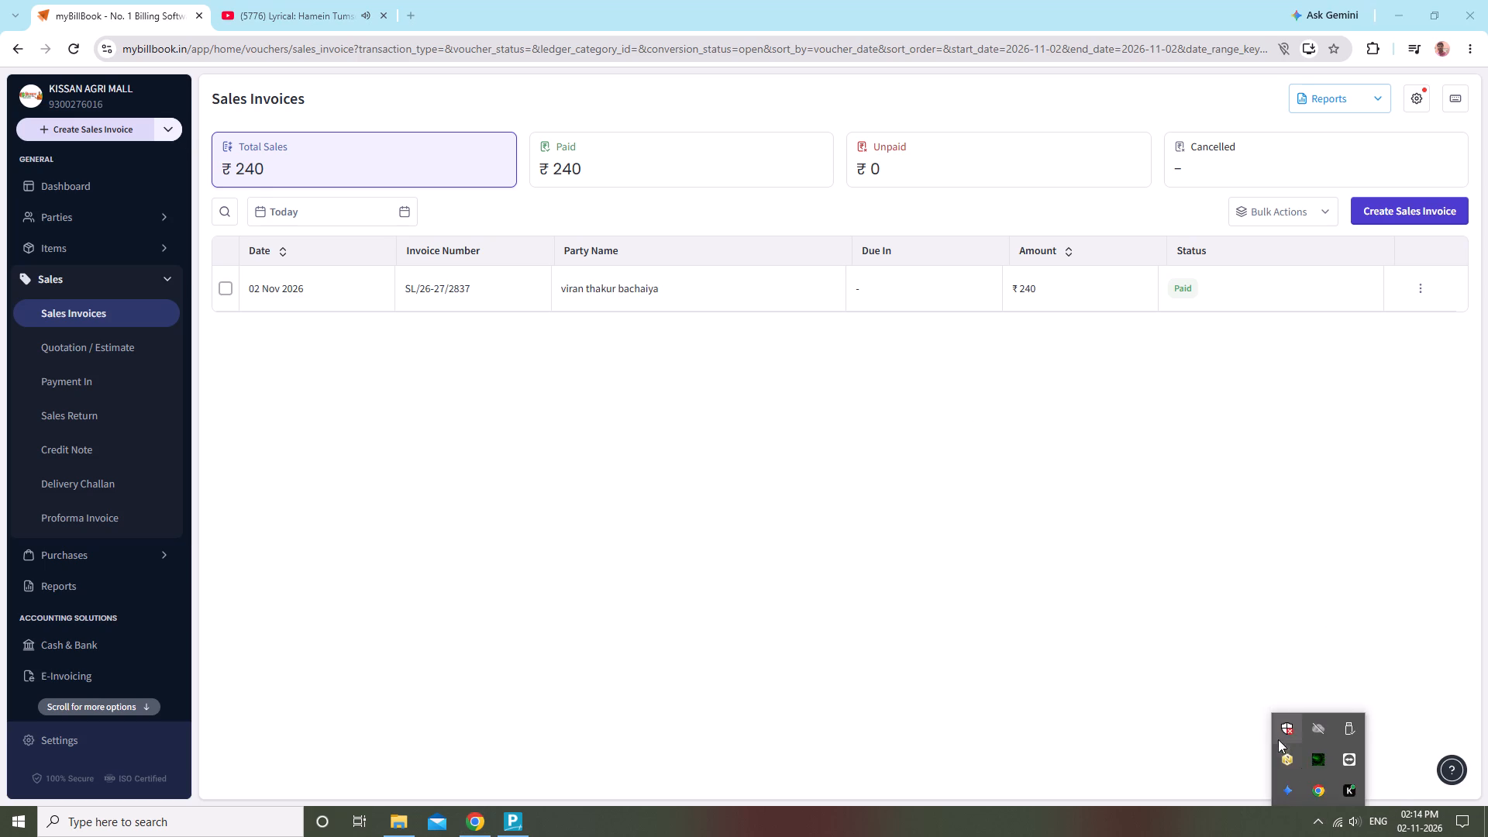
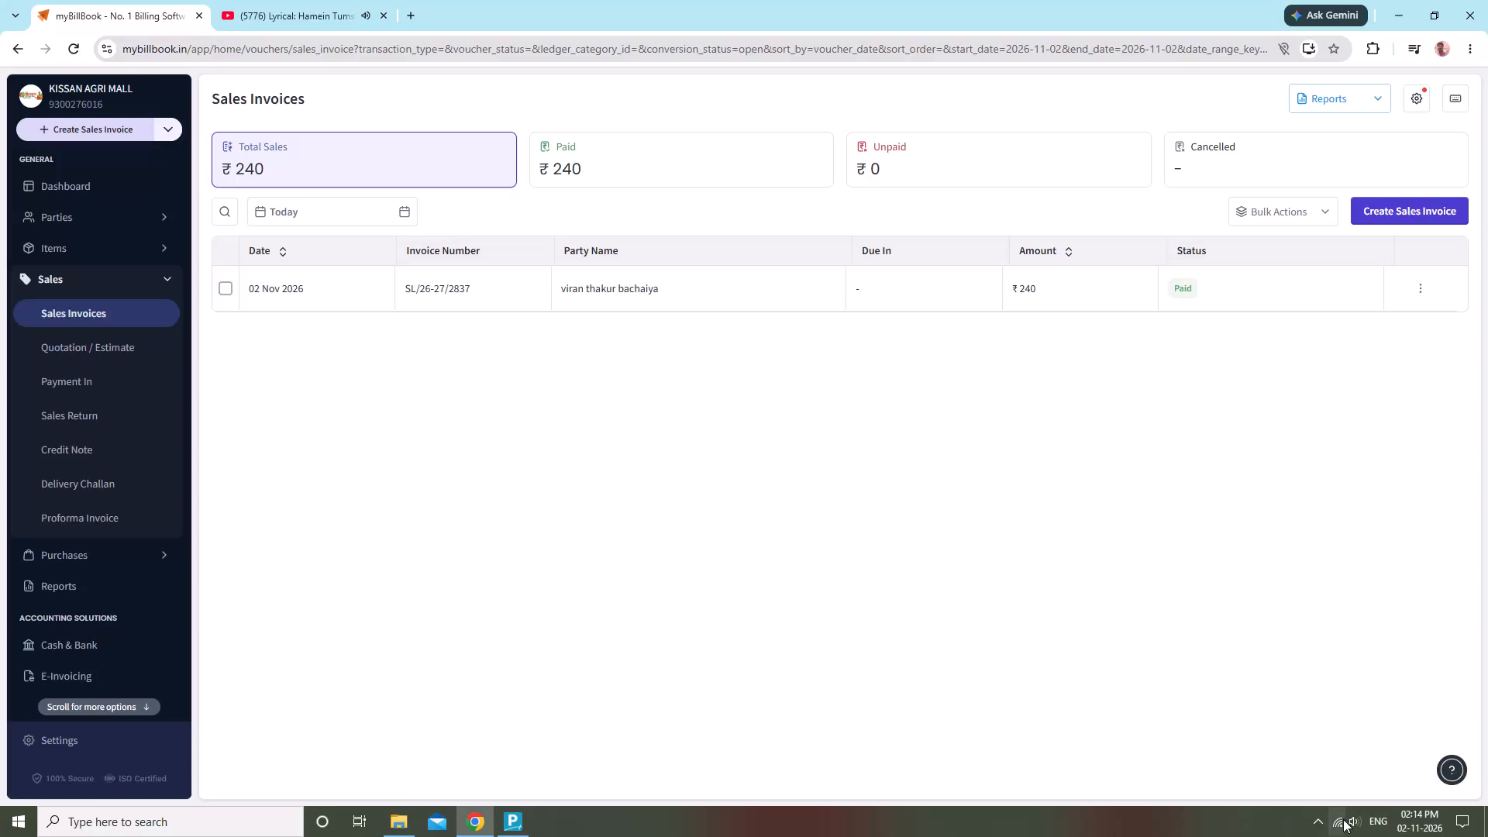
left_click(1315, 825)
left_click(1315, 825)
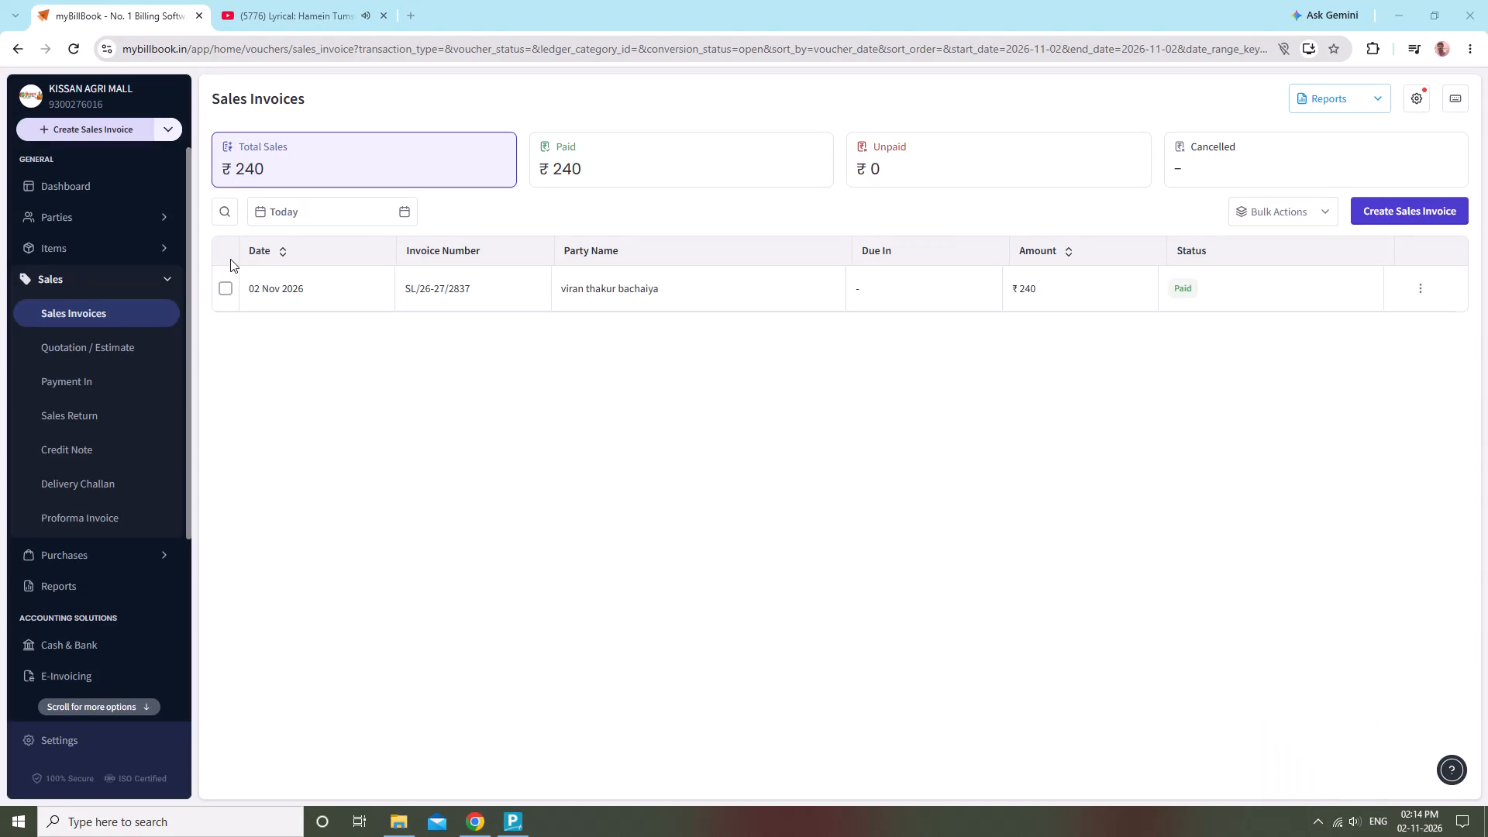
Switch to the YouTube video that is playing and slightly lower the system volume of the headphones.
left_click(264, 0)
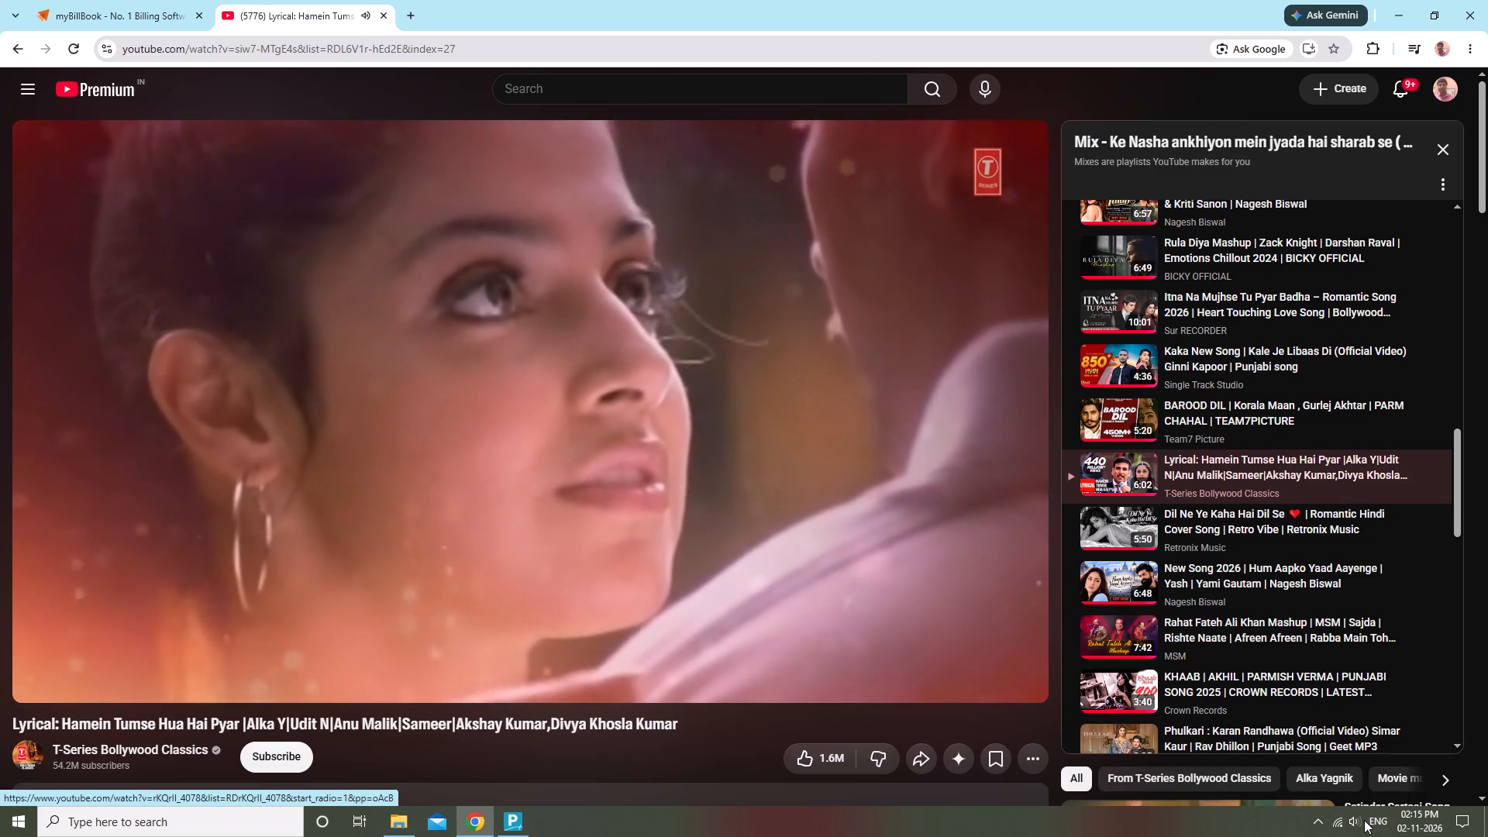
left_click(1363, 818)
scroll(1359, 818, "up", 4)
scroll(1359, 819, "down", 2)
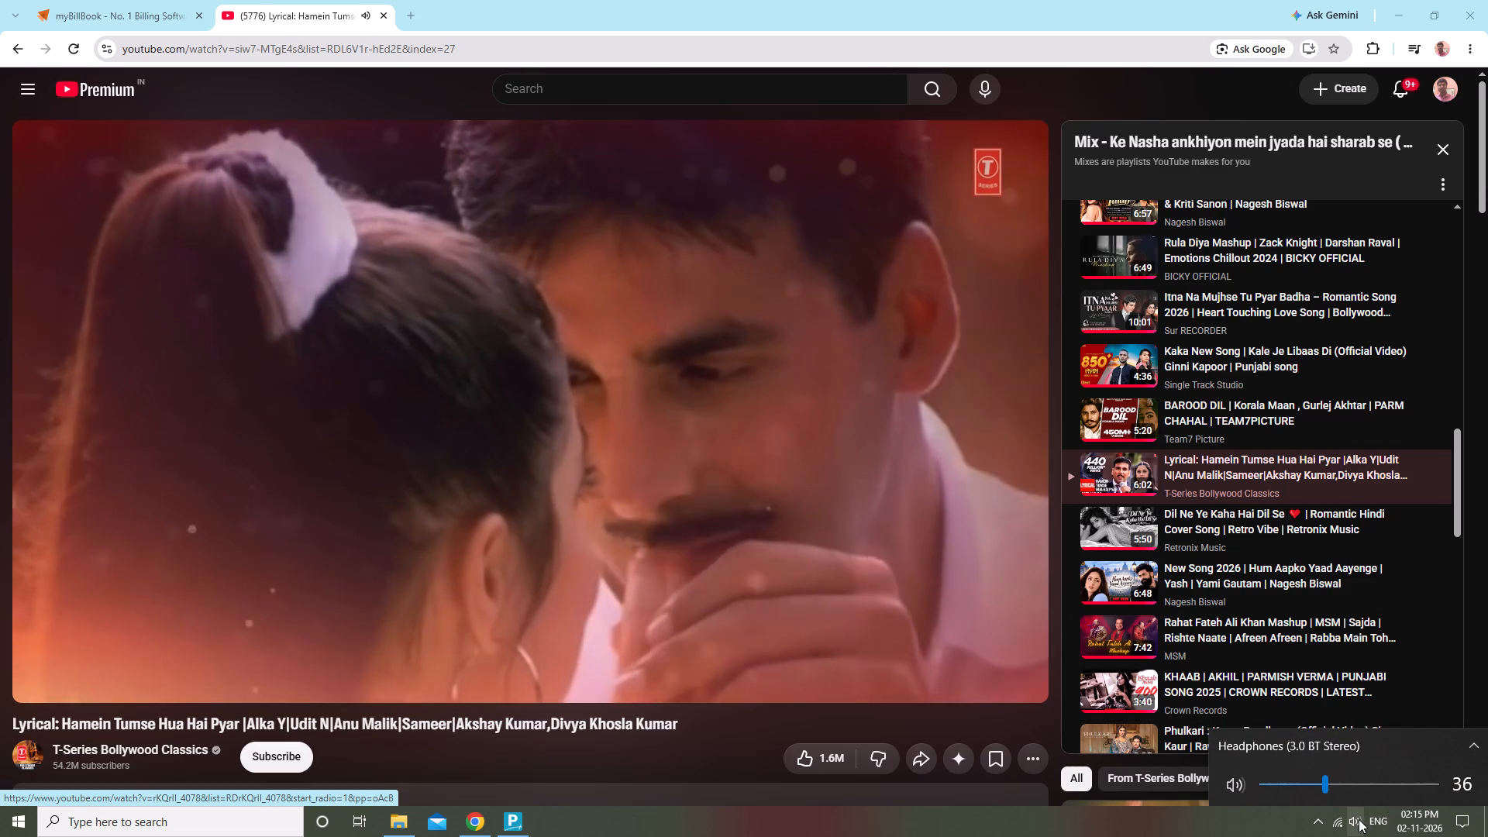
scroll(1359, 819, "down", 1)
left_click(1359, 819)
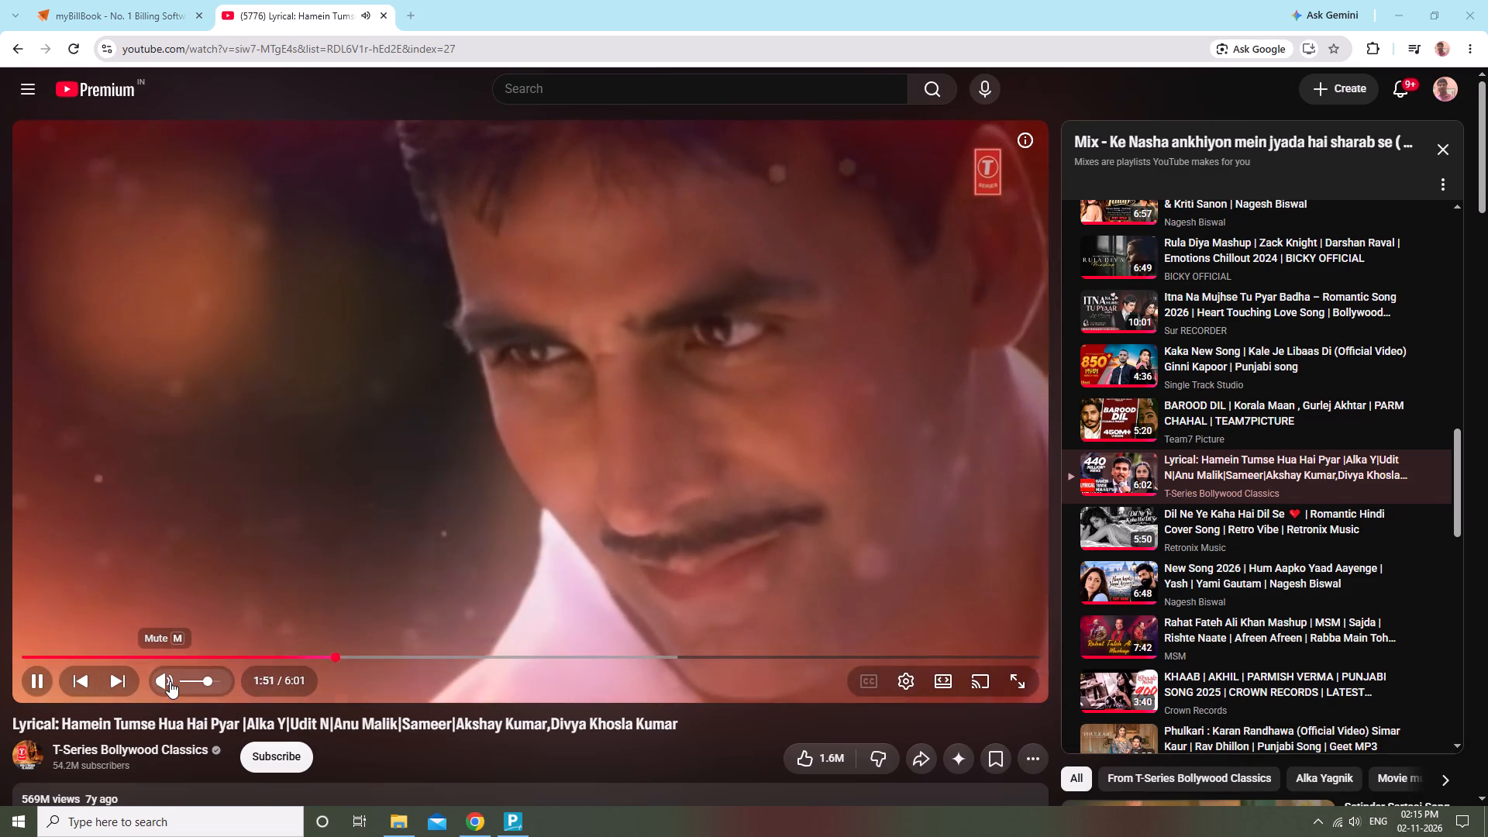
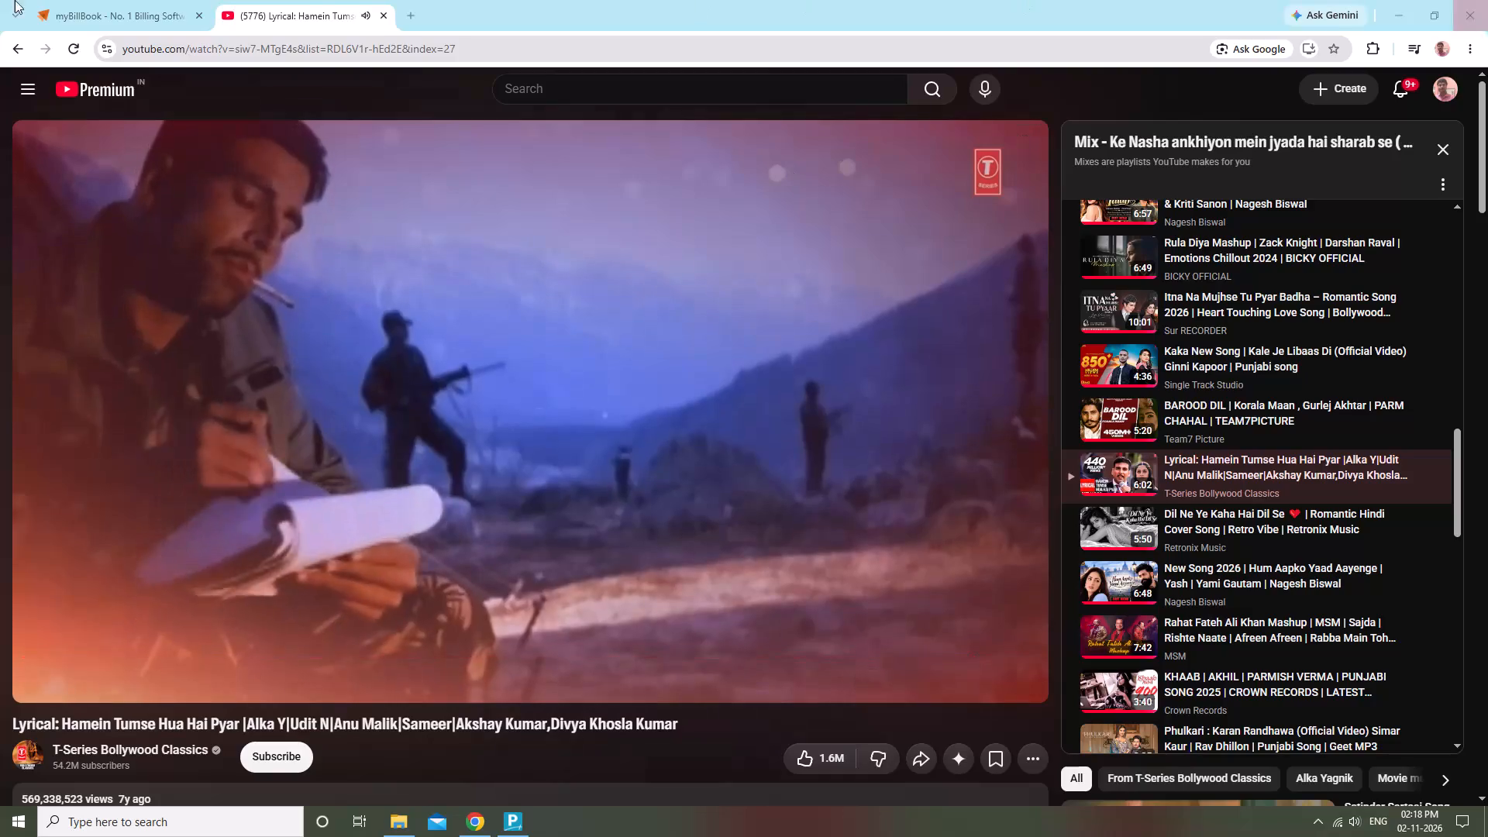
Switch to myBillBook, start a new sales invoice and bill it to the existing customer whose entry ends in "simariya".
left_click(136, 12)
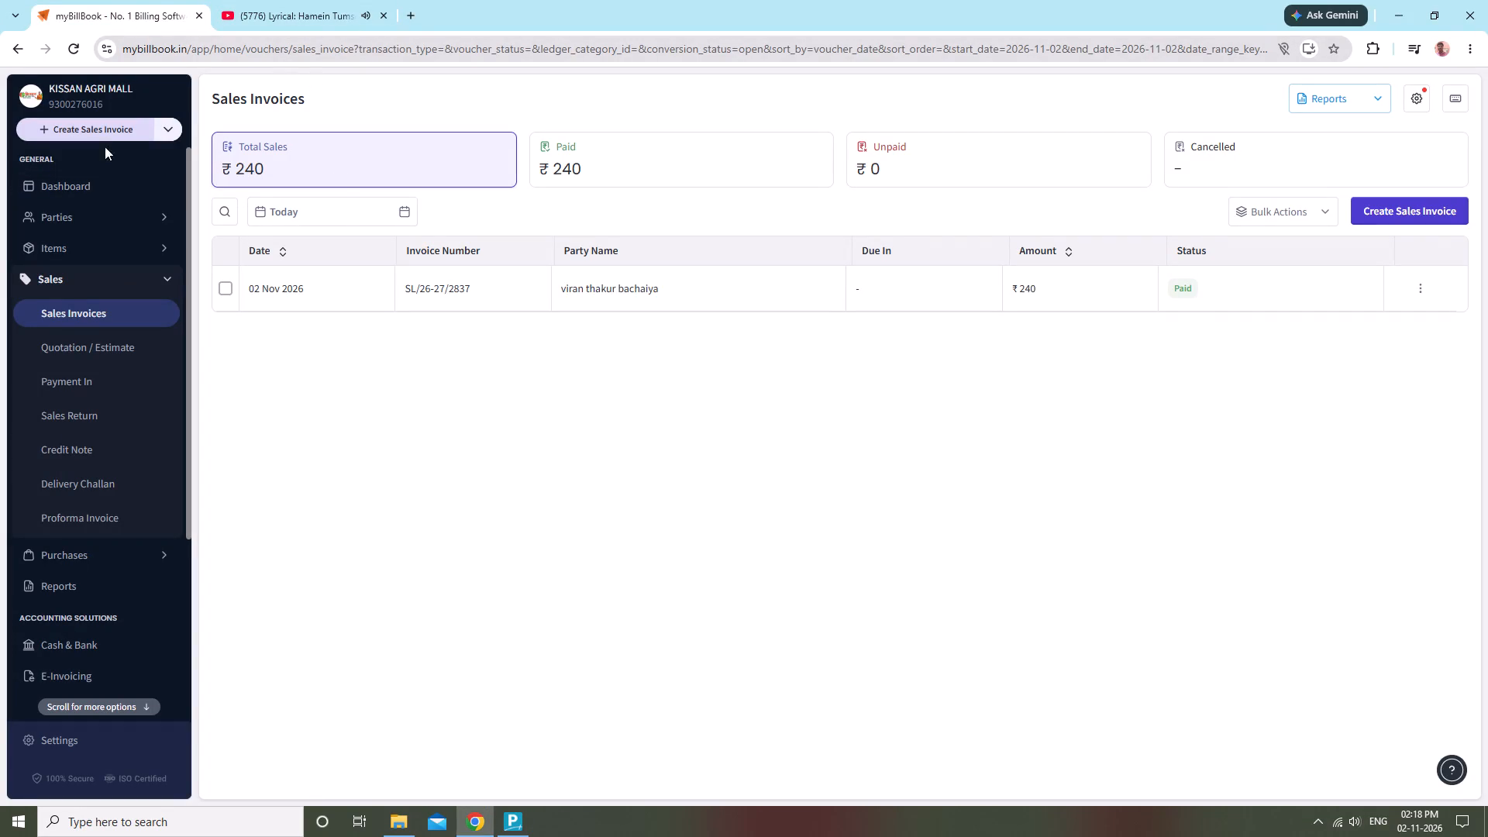
left_click(105, 136)
left_click(379, 222)
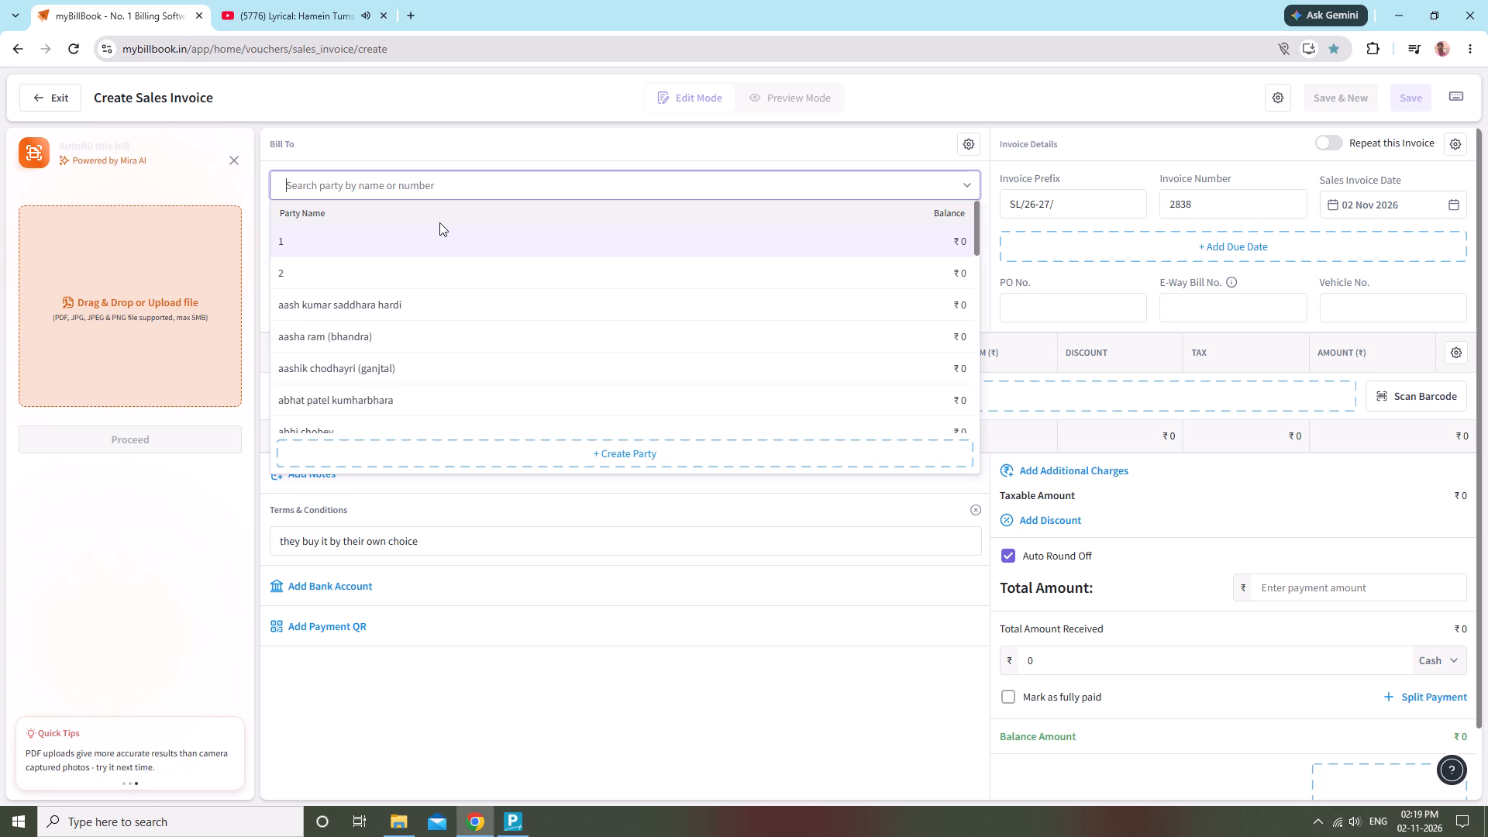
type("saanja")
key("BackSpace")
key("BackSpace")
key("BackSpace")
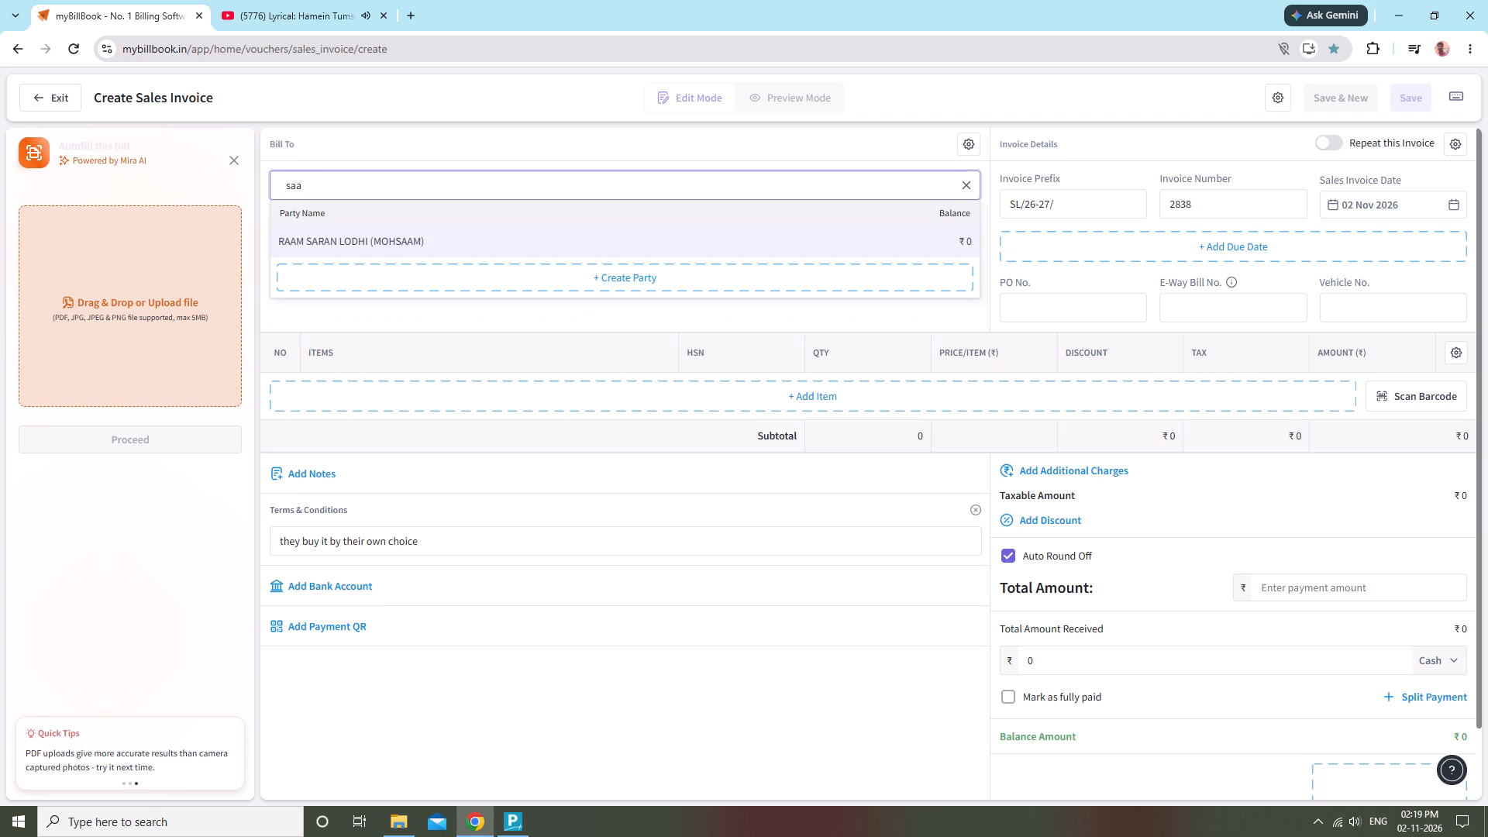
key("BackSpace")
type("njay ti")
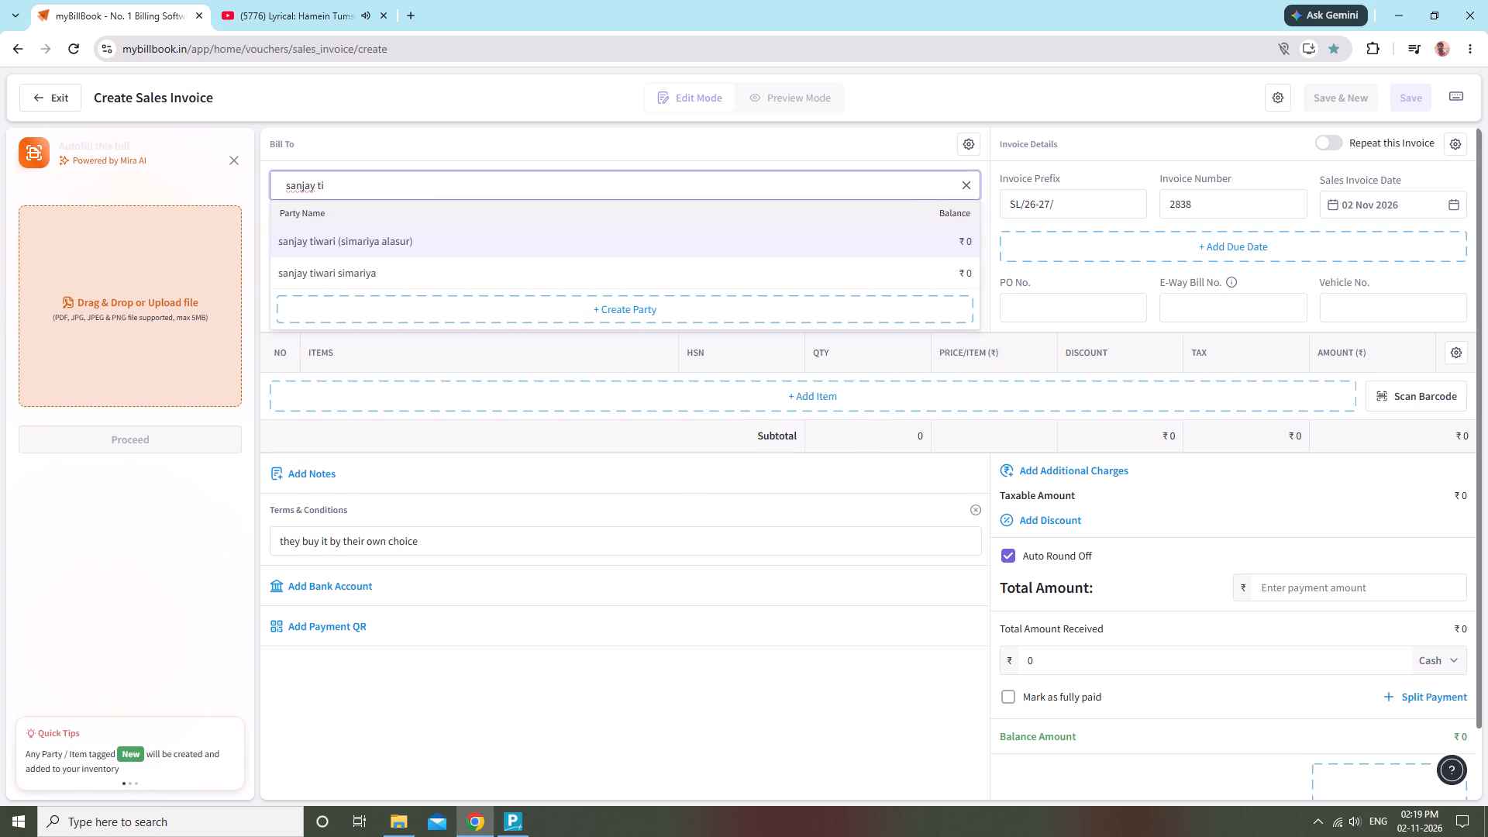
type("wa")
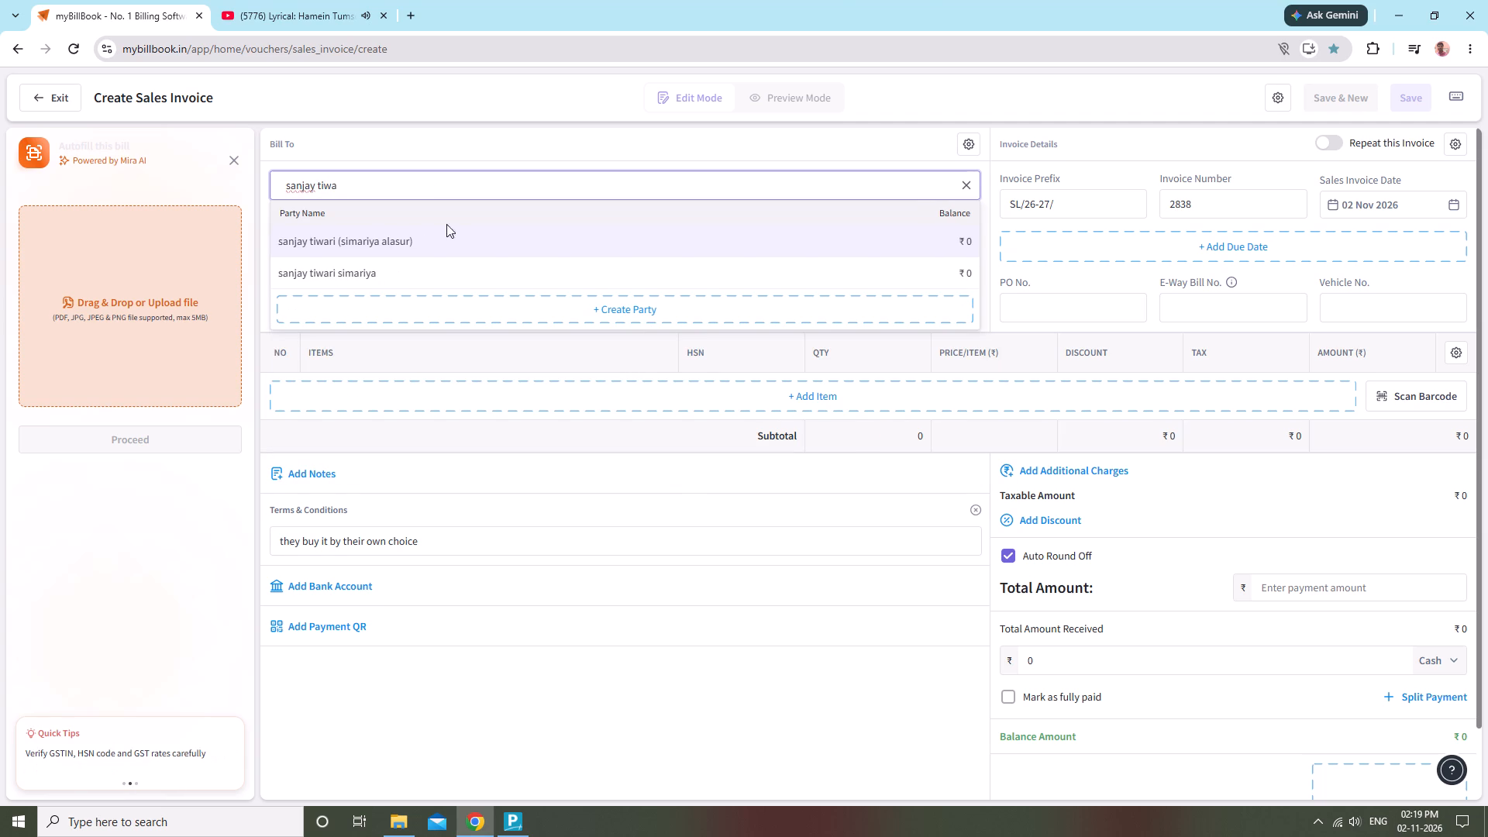
left_click(446, 274)
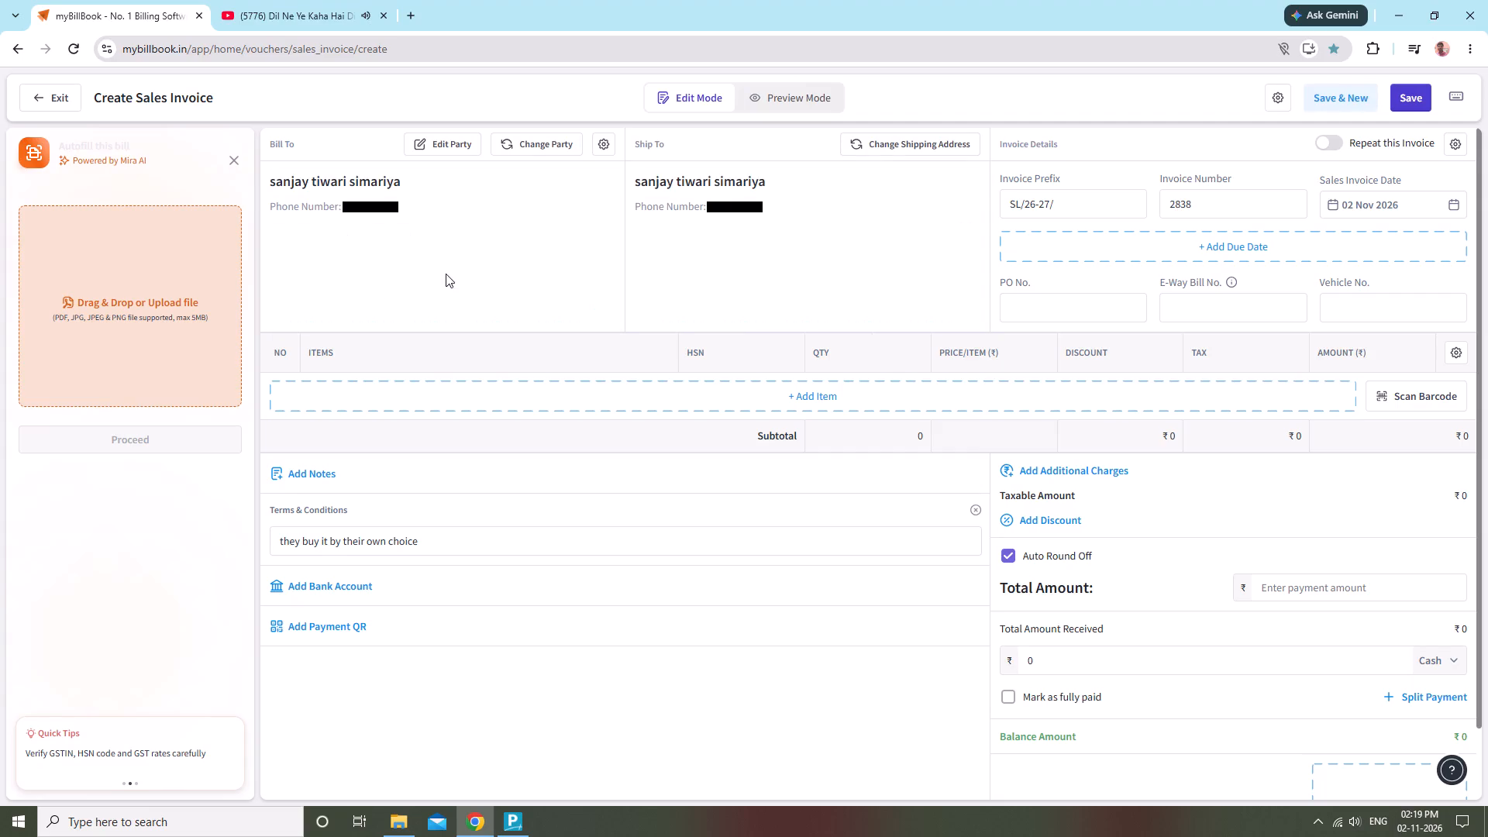
Add 8 bags of Wheat Seeds Laxmi 303 (20kg) to the invoice.
left_click(904, 405)
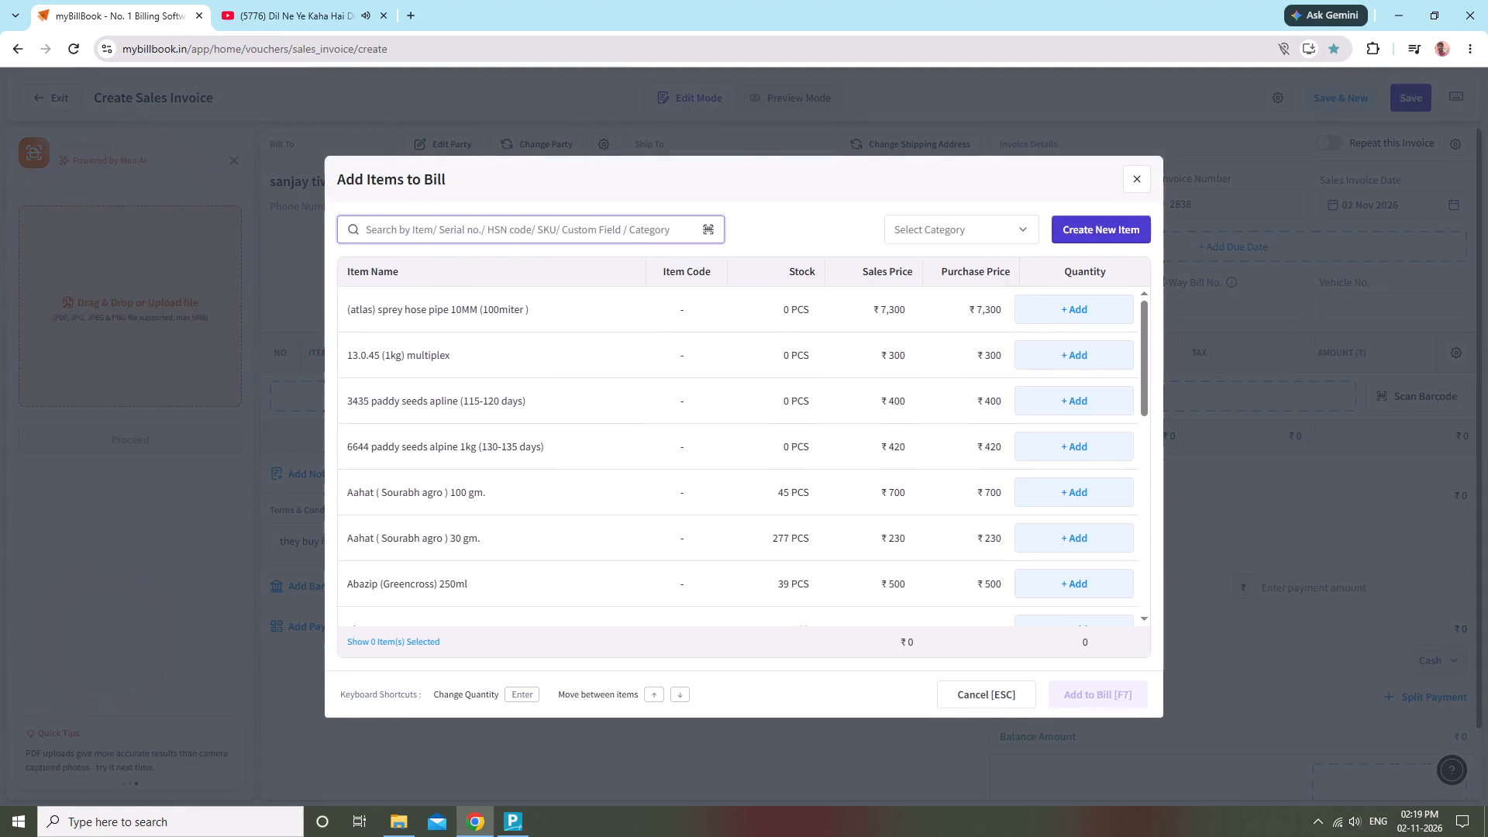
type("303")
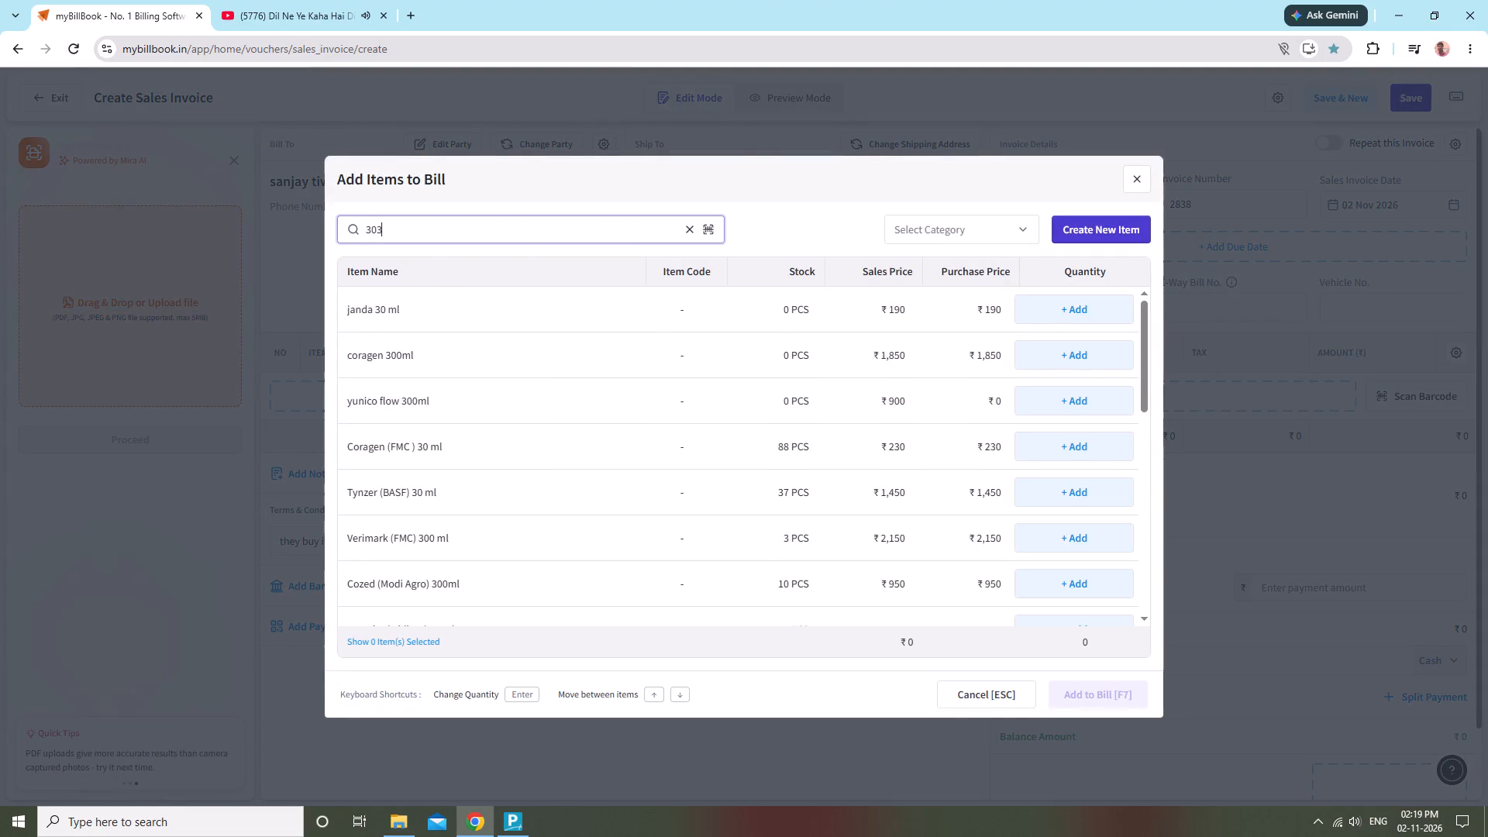
left_click(1061, 312)
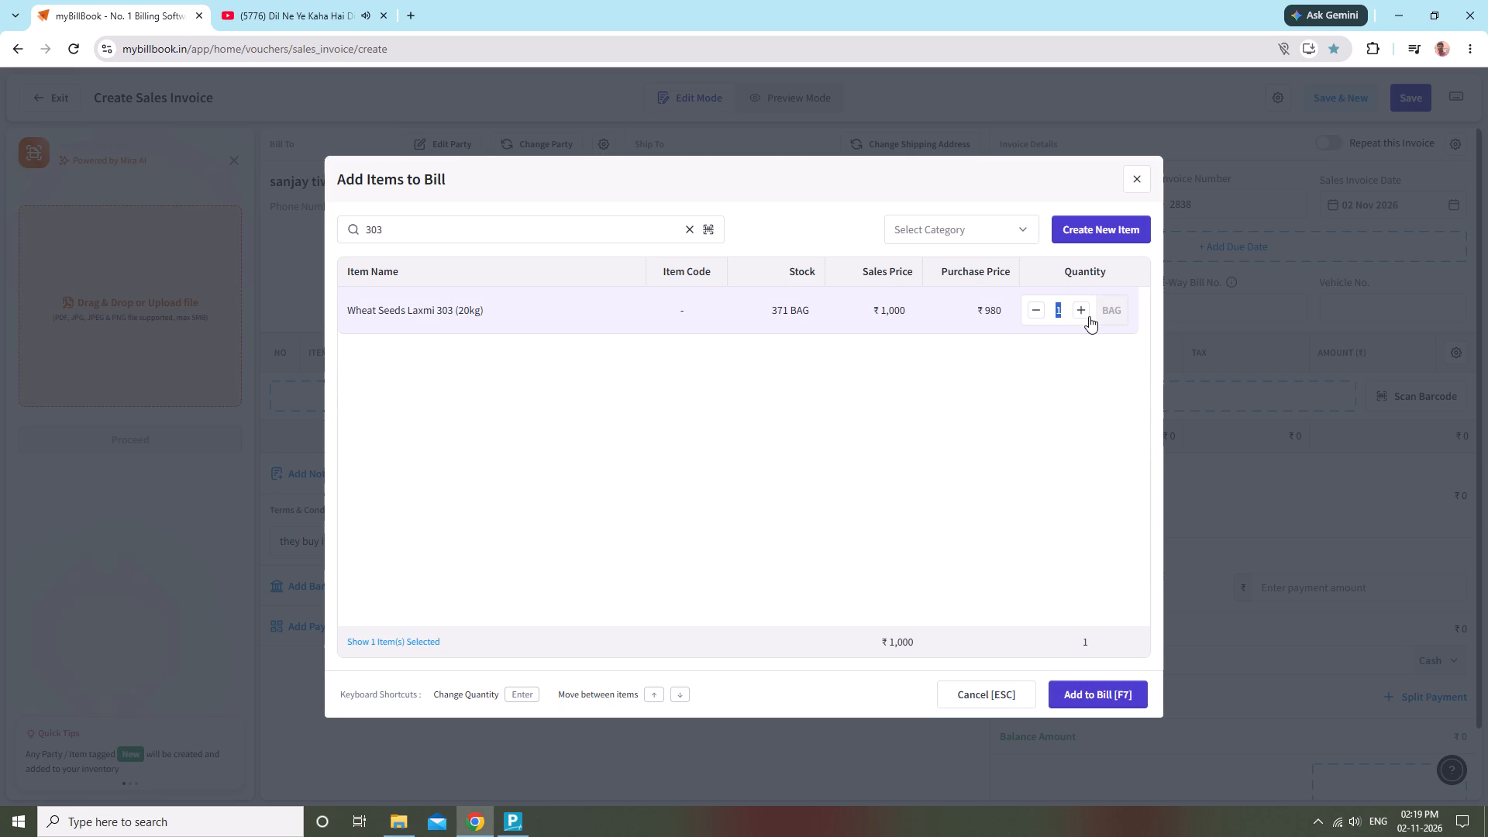
triple_click(1087, 312)
triple_click(1087, 312)
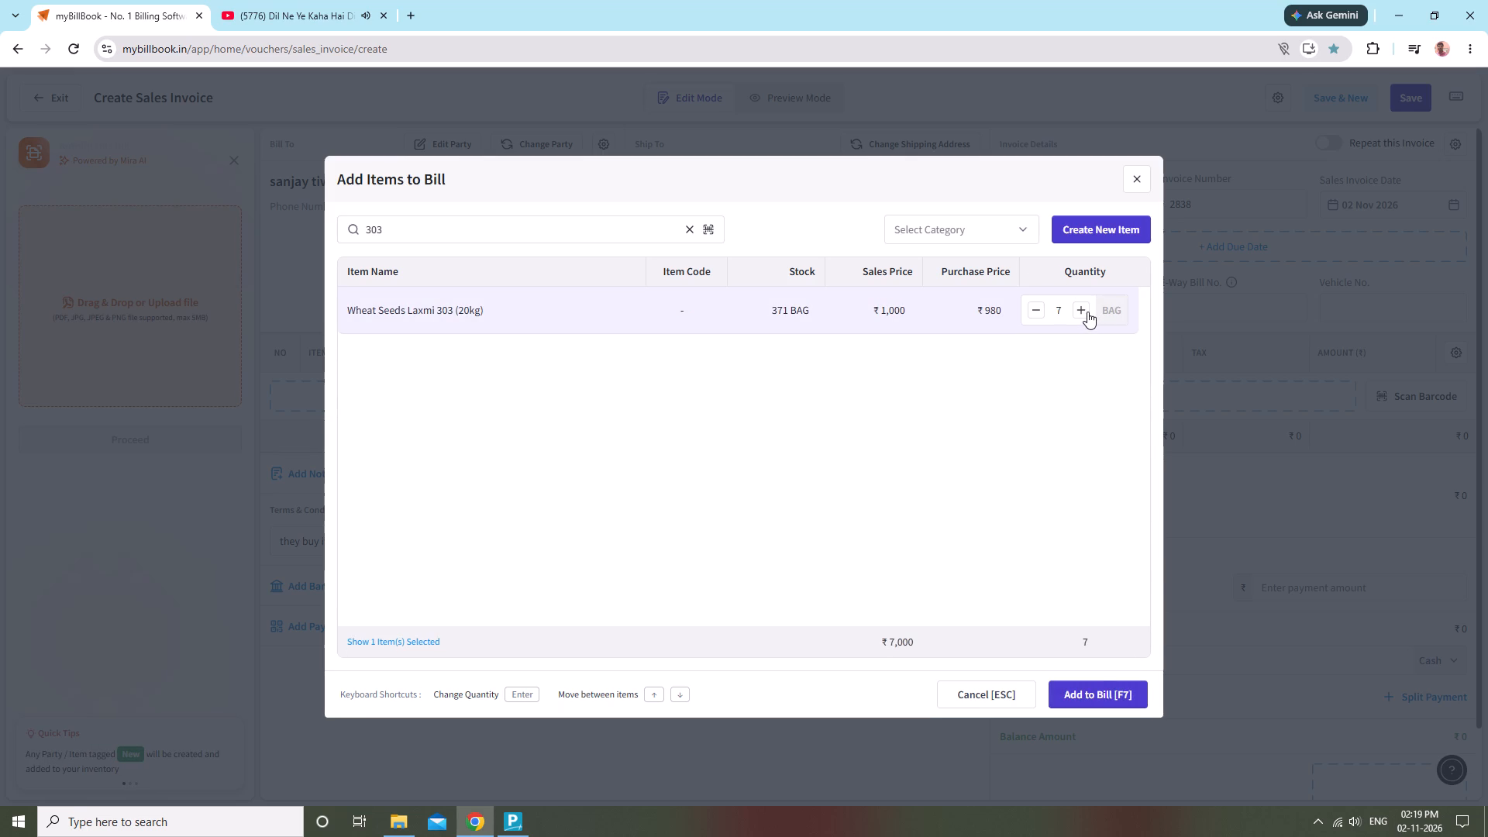
left_click(1087, 312)
left_click(1107, 689)
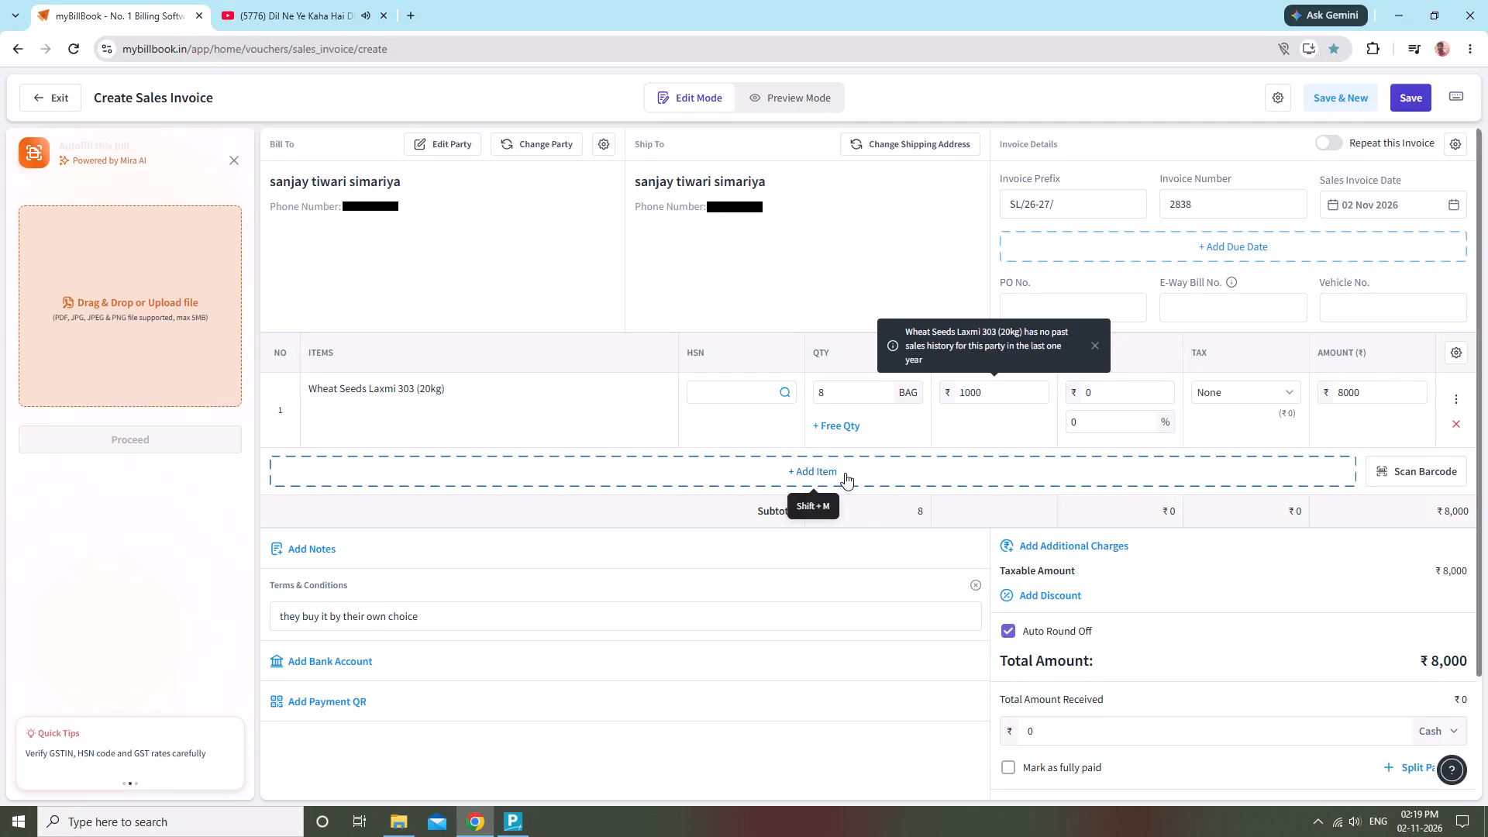
Add 12 bags of Wheat Seeds PBW-550 (New Kisan) 20 kg to the invoice.
left_click(921, 473)
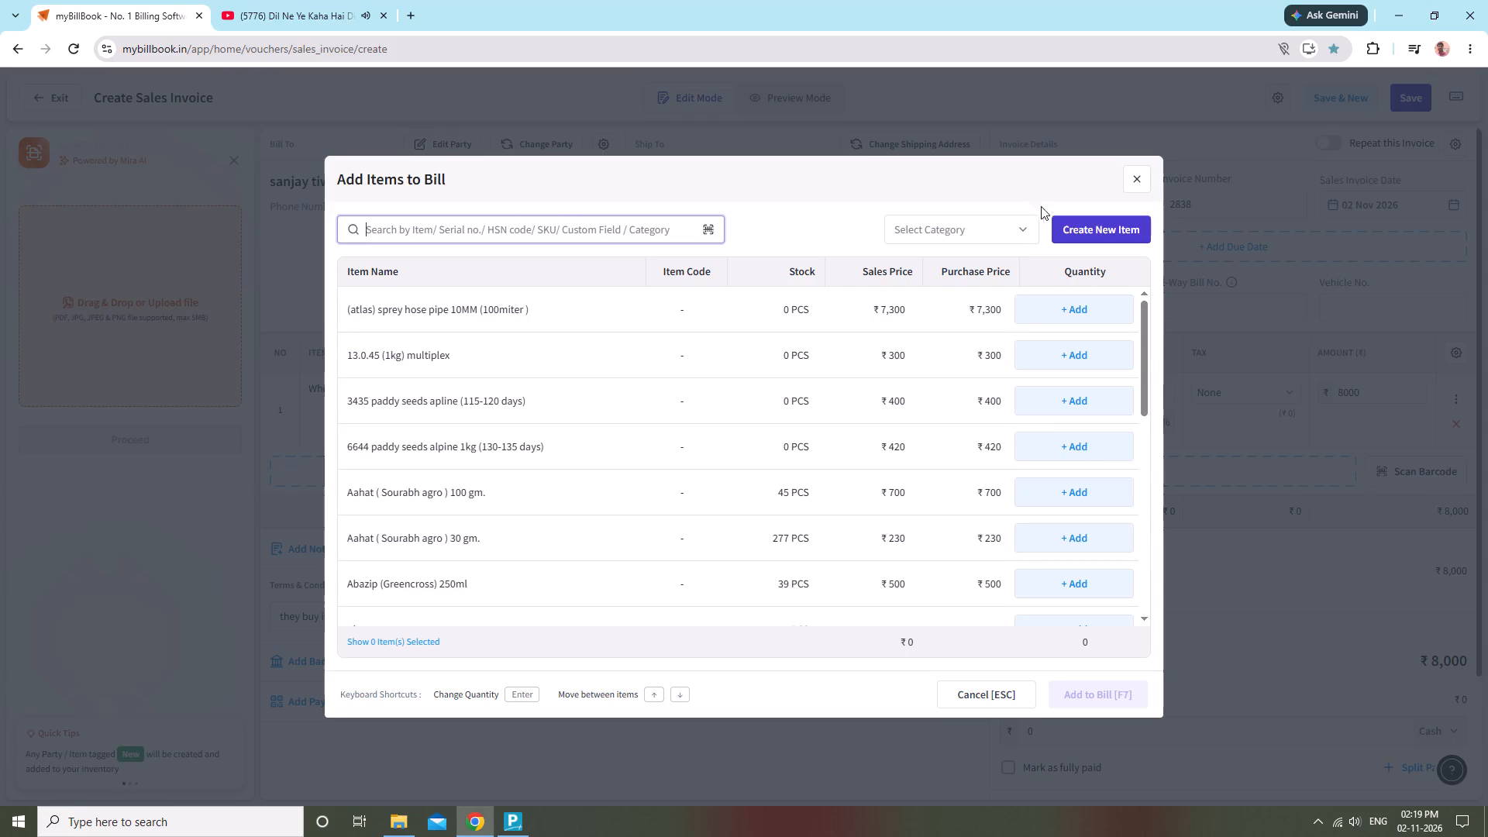
left_click(1125, 175)
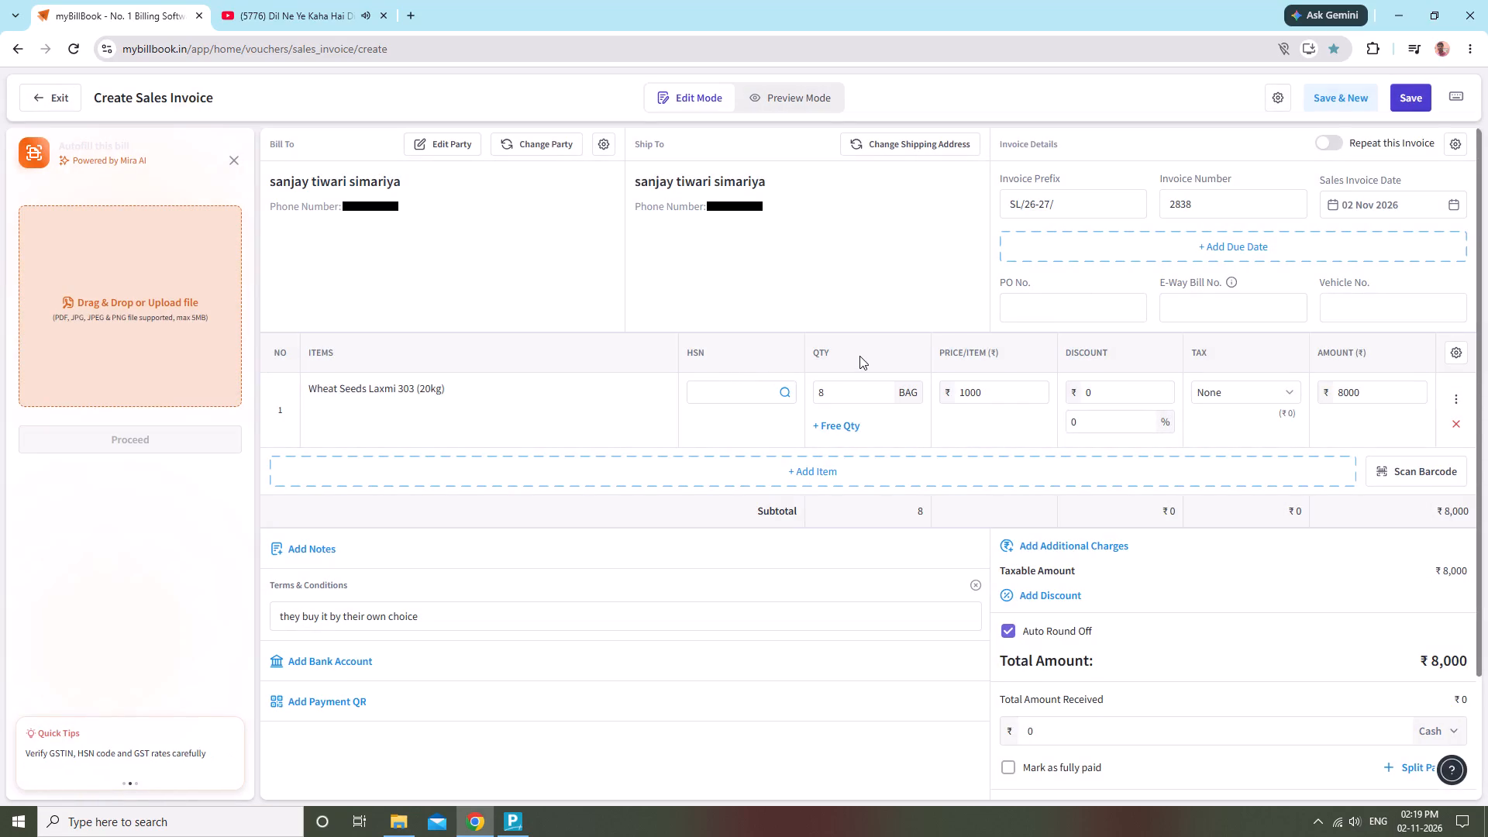
left_click(856, 477)
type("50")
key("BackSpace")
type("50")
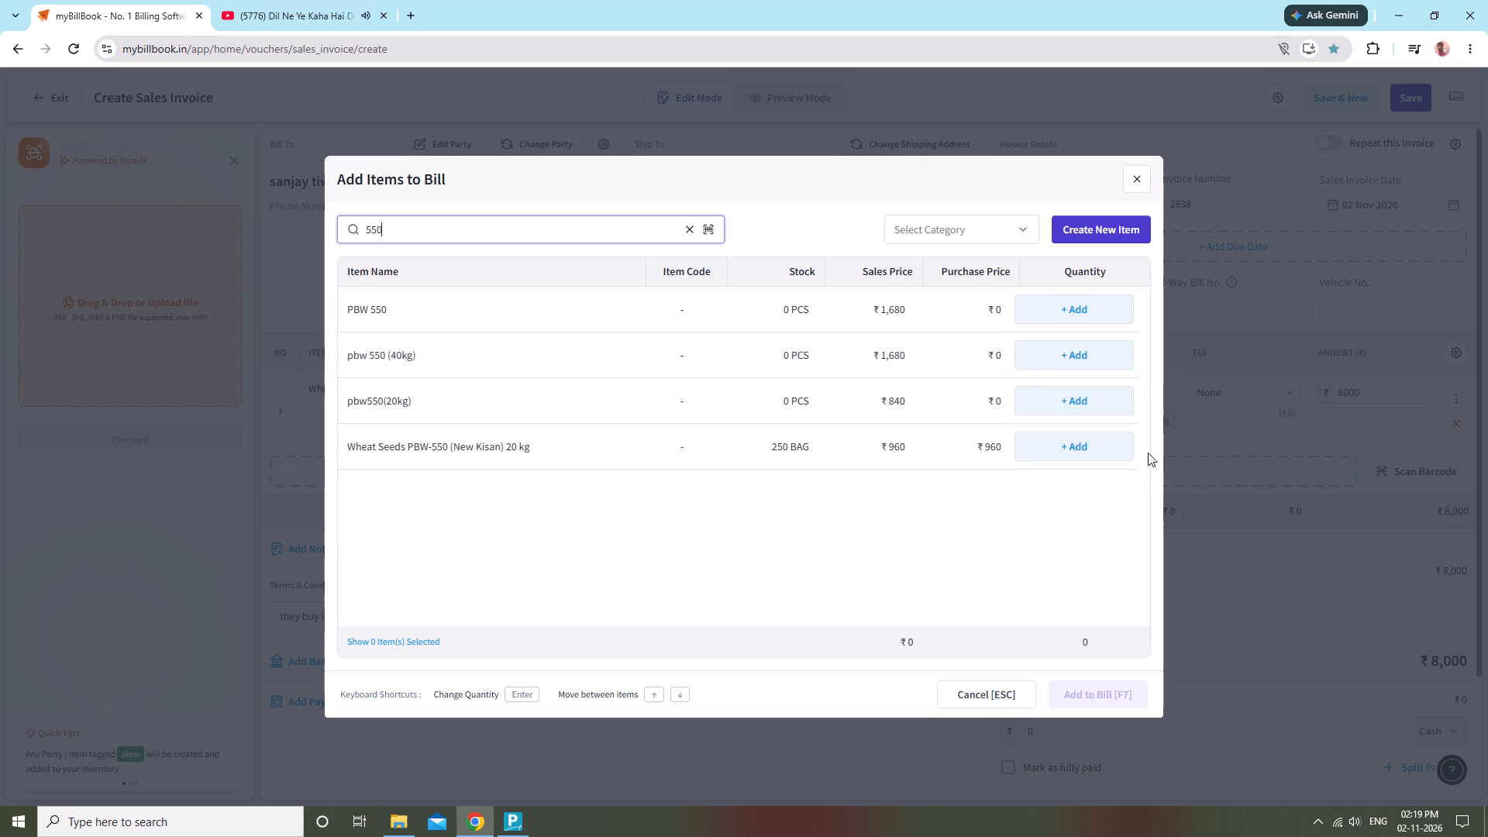
left_click(1069, 446)
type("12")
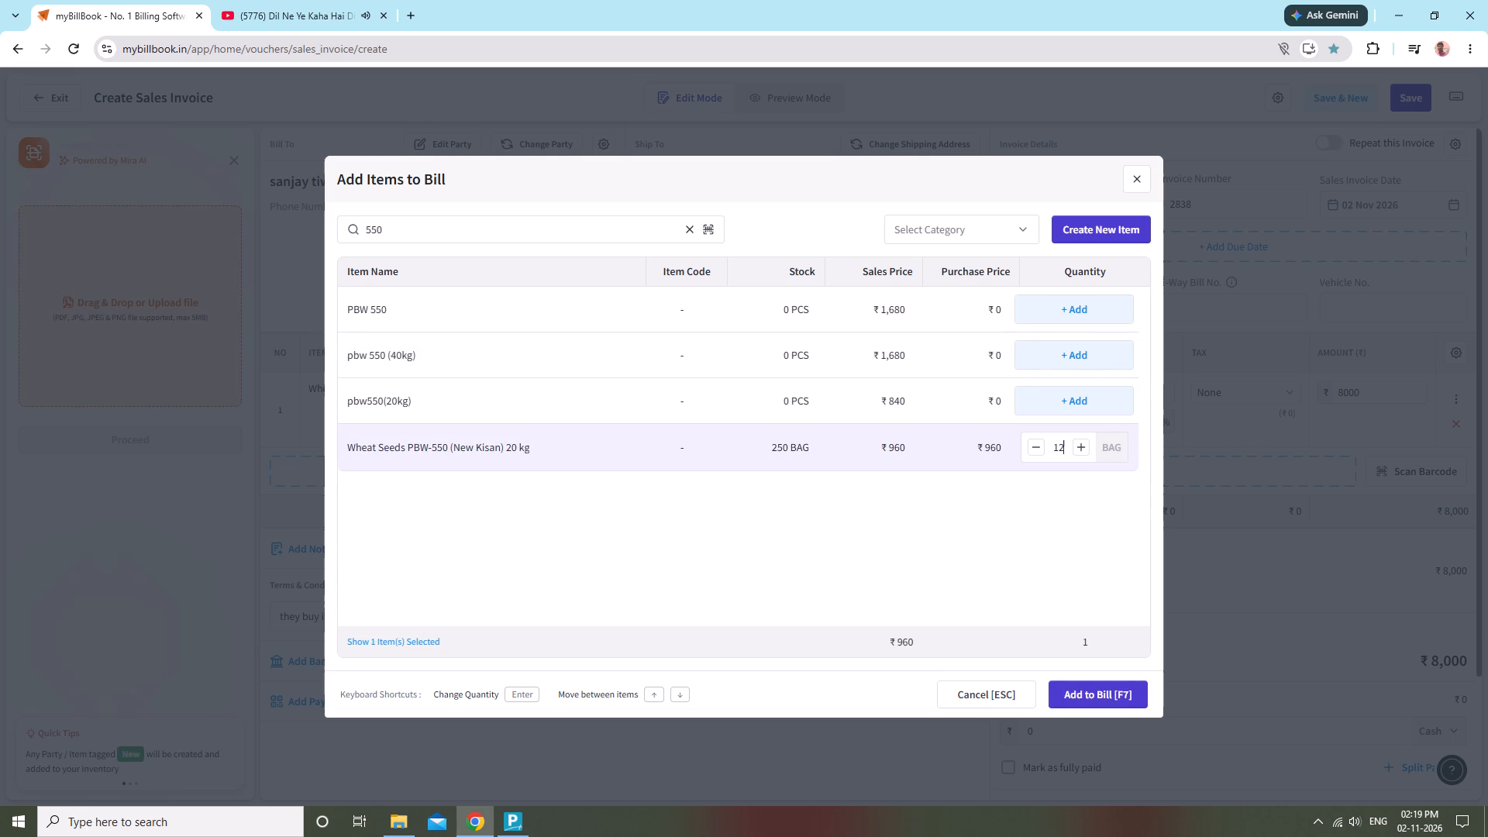
left_click(1131, 690)
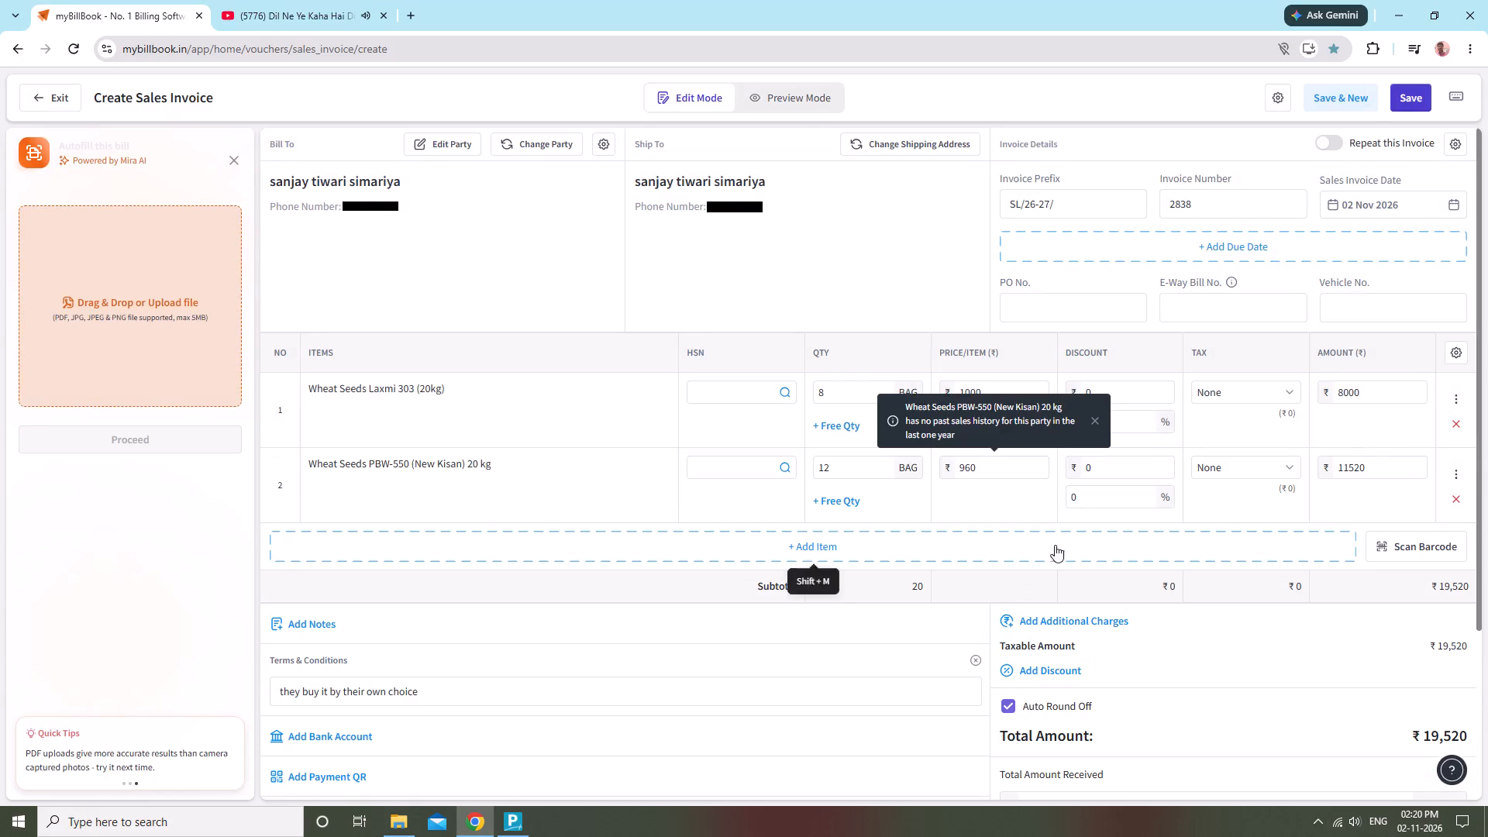
Add one piece of Trilok (Sourabh agro) 500 ml to the invoice.
left_click(890, 546)
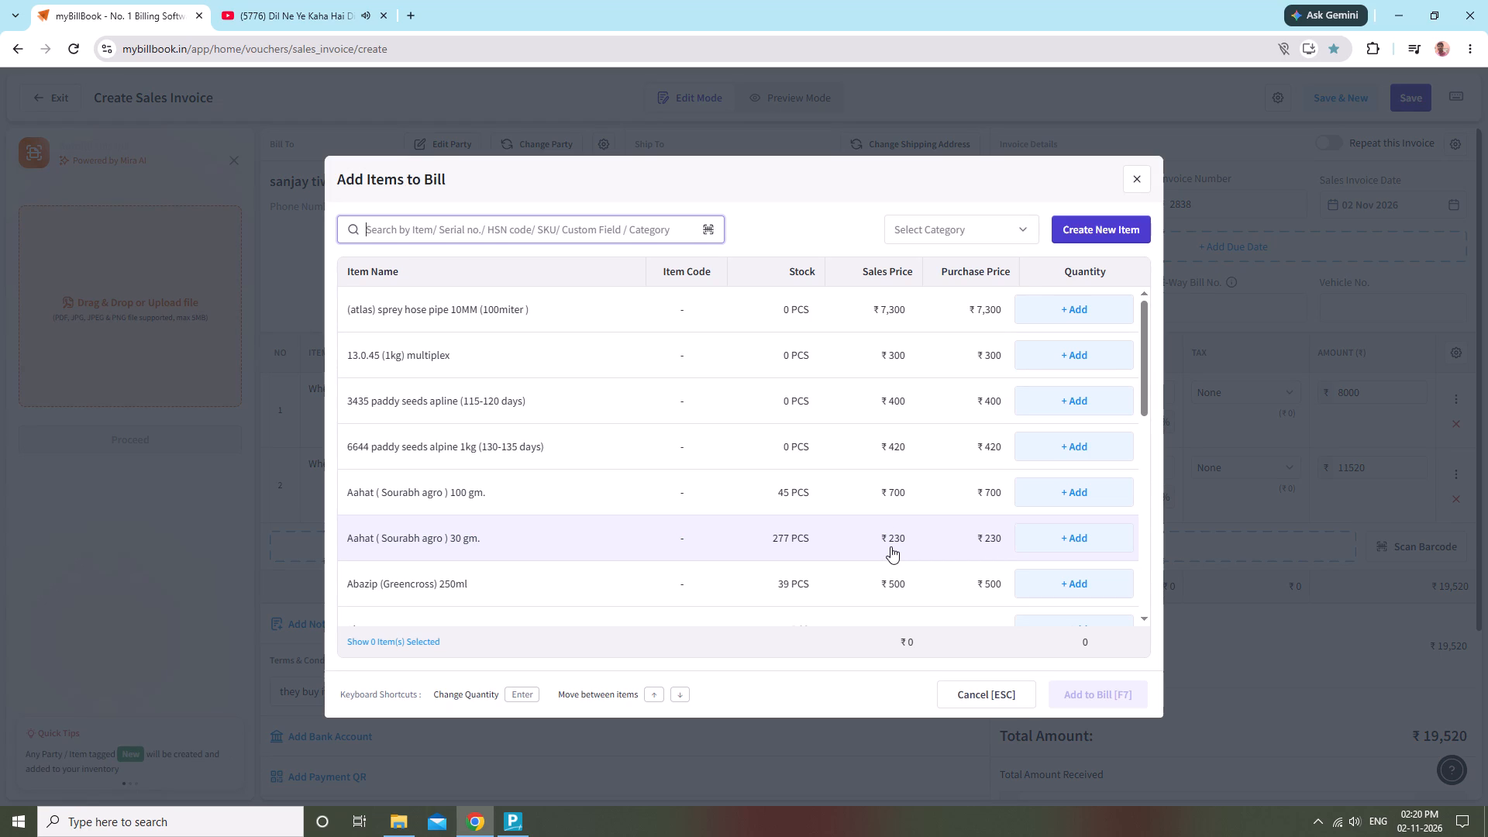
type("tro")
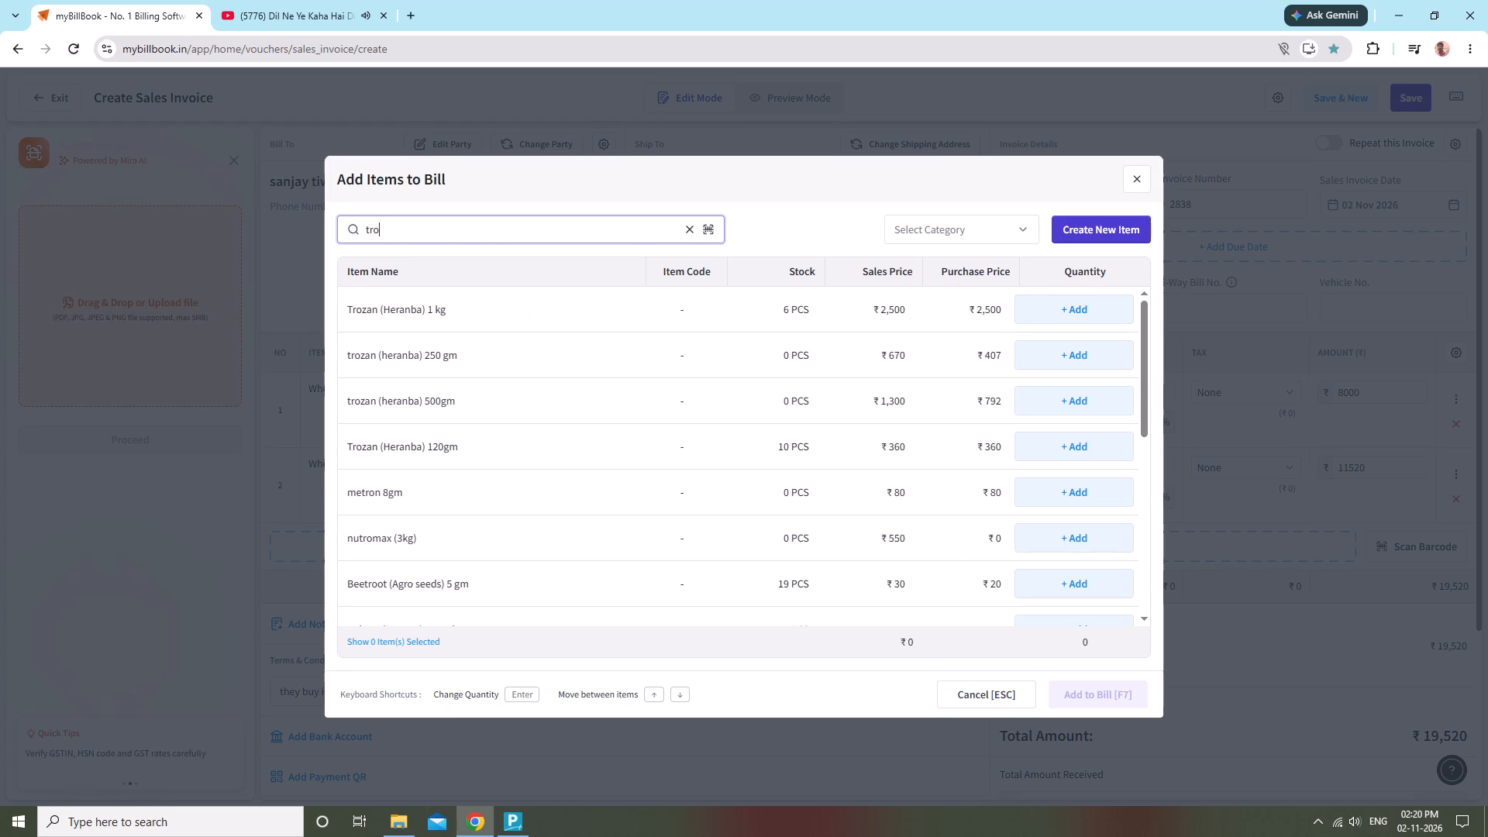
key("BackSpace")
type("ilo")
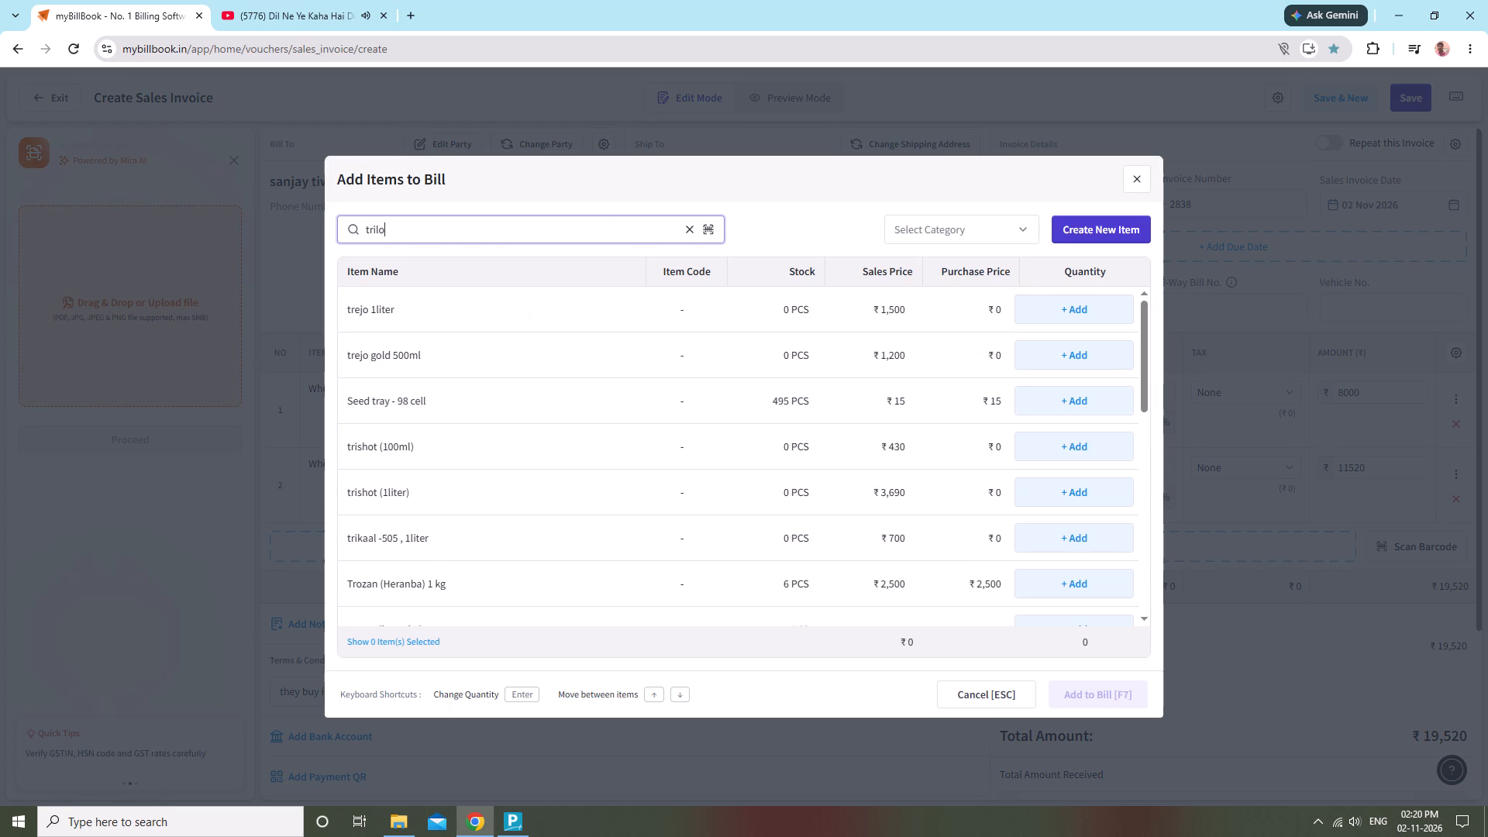
left_click(1093, 354)
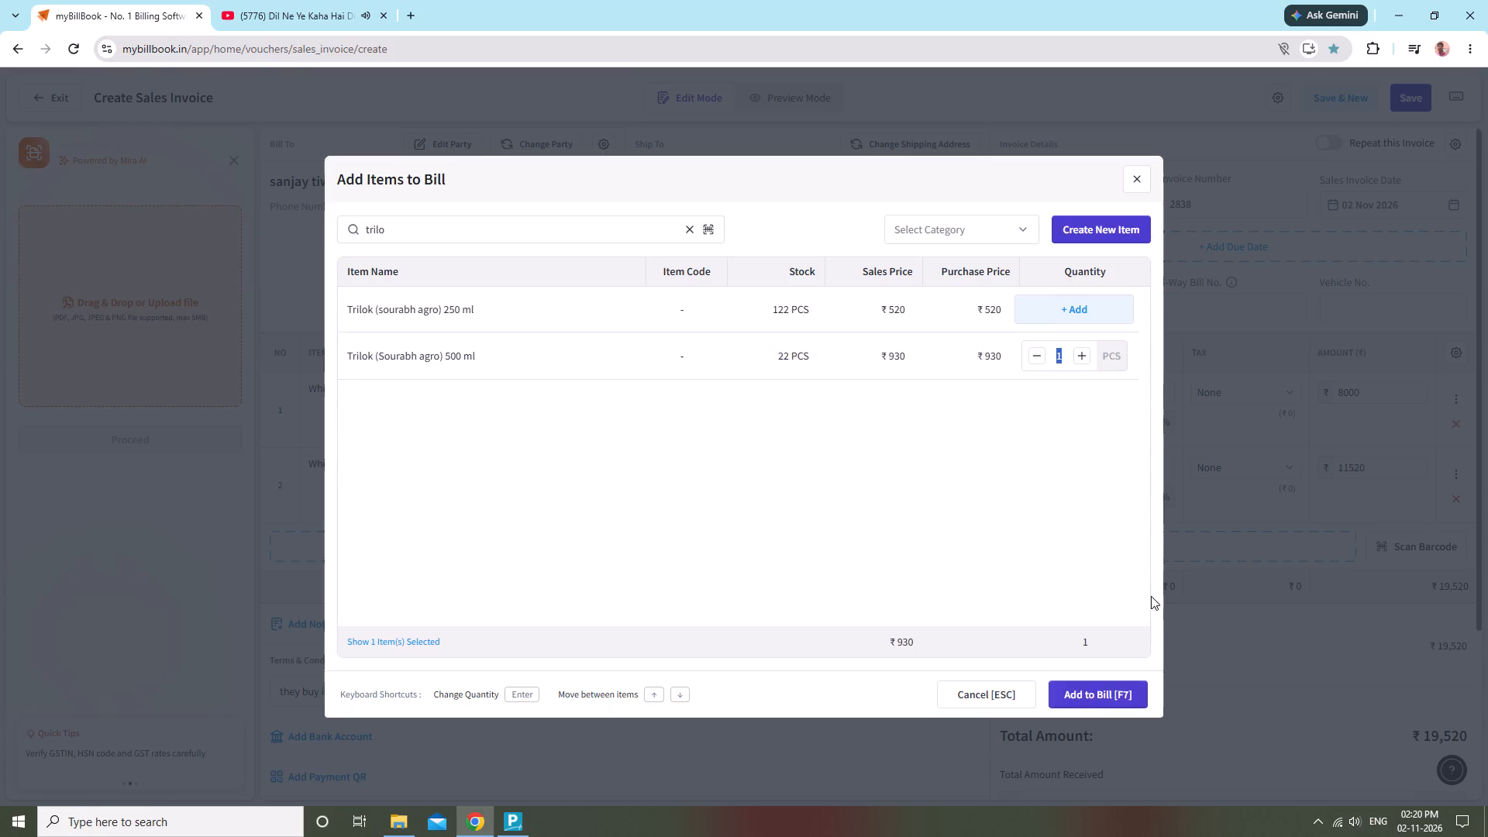
left_click(1086, 700)
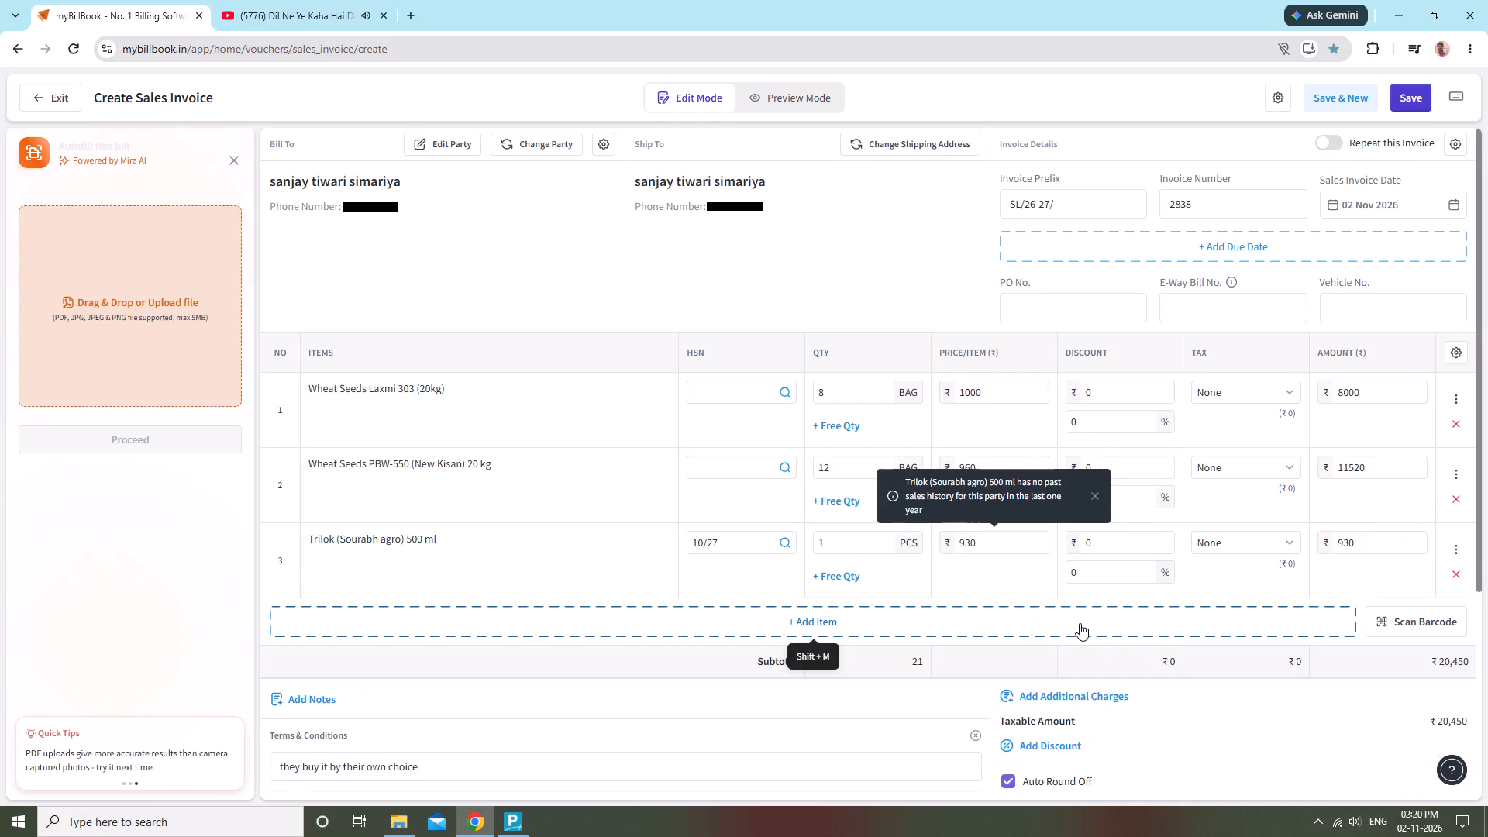
Set the price per item of Trilok (Sourabh agro) 500 ml to ₹900 and dismiss the sales history note.
scroll(1080, 623, "up", 4)
left_click(997, 545)
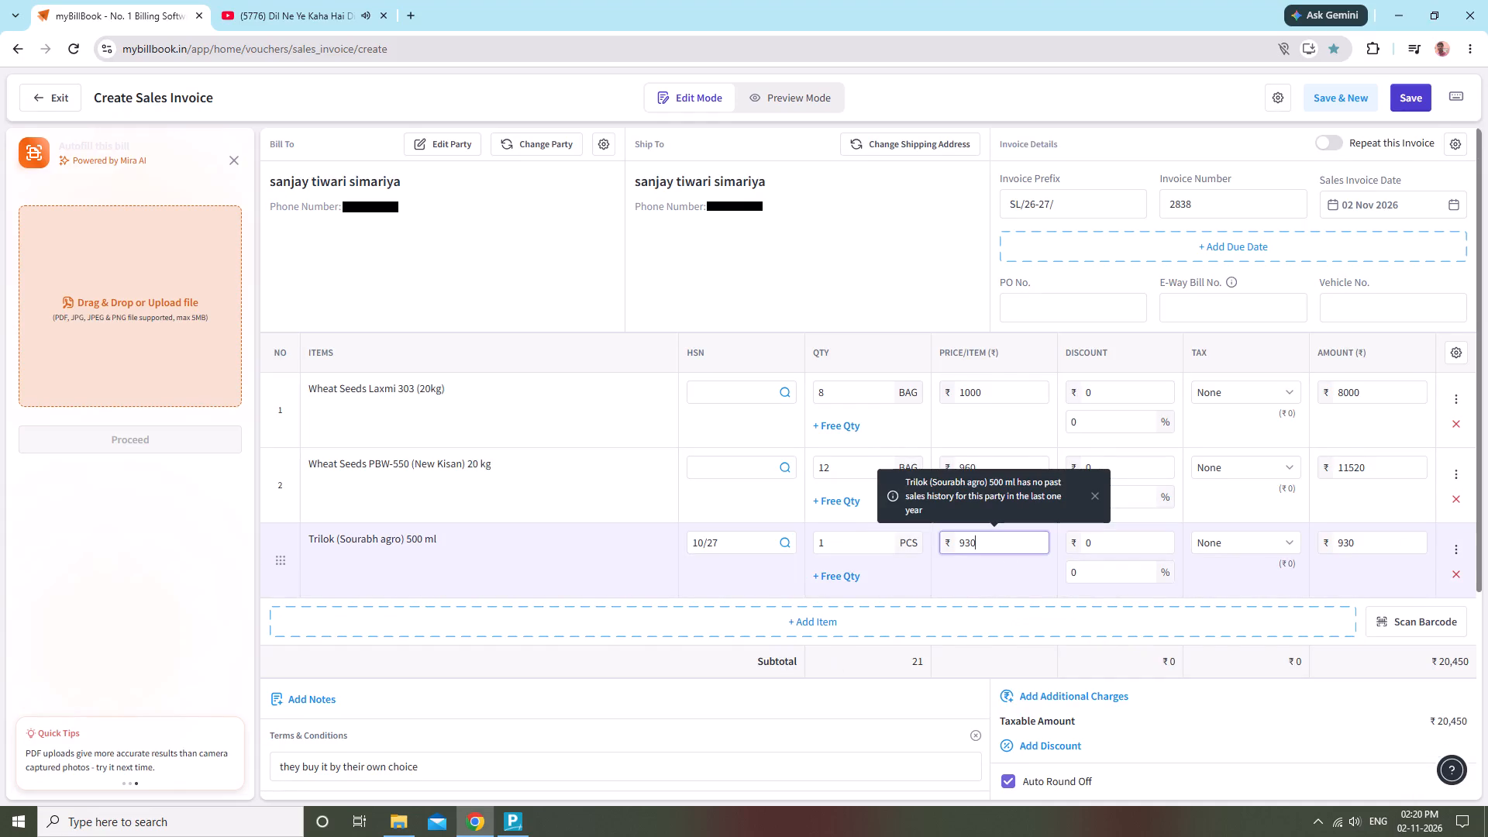
key("BackSpace")
key("BackSpace")
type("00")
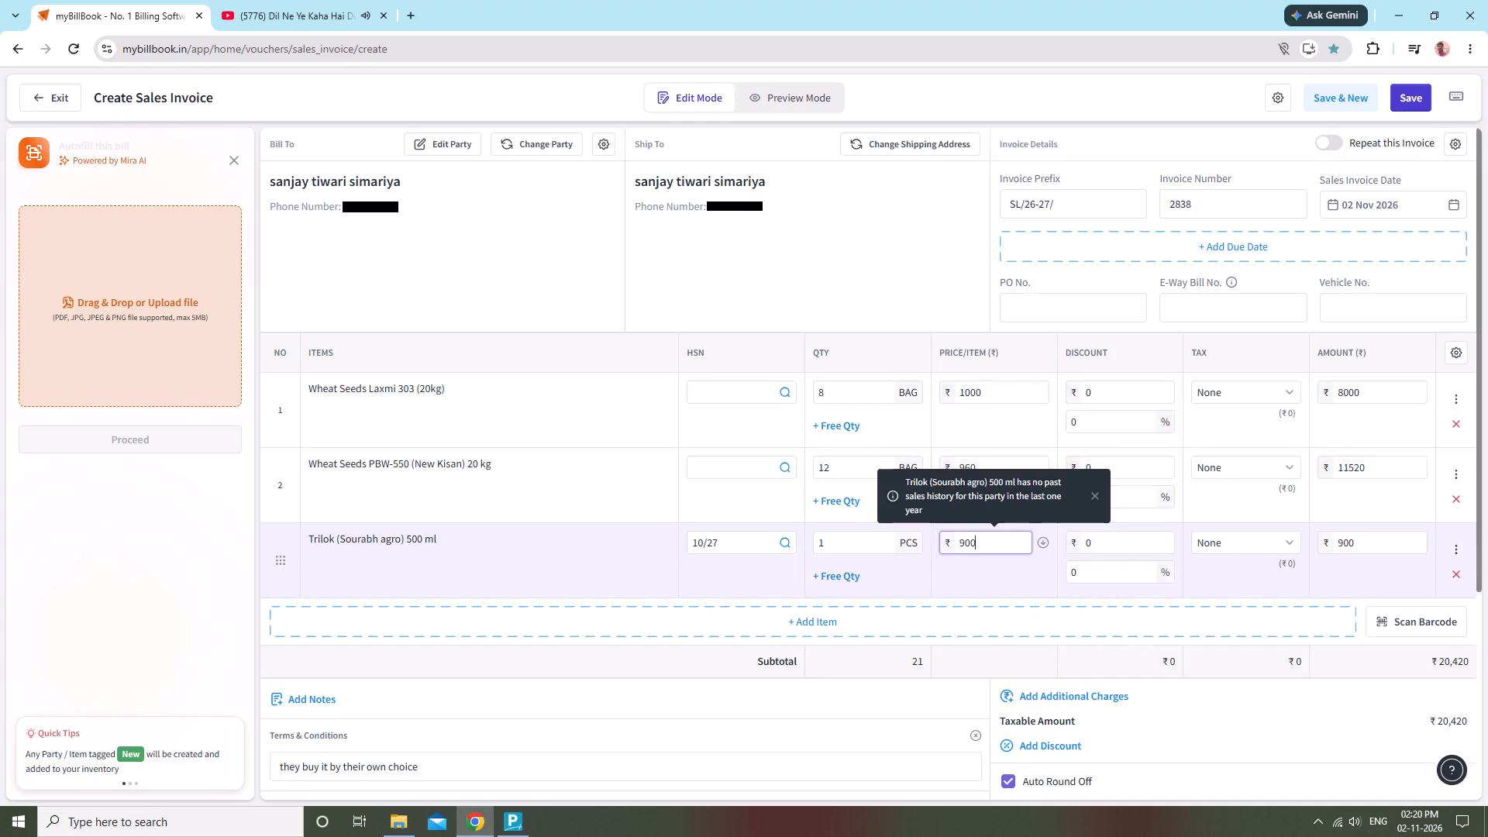
scroll(1118, 518, "down", 1)
scroll(1110, 518, "up", 1)
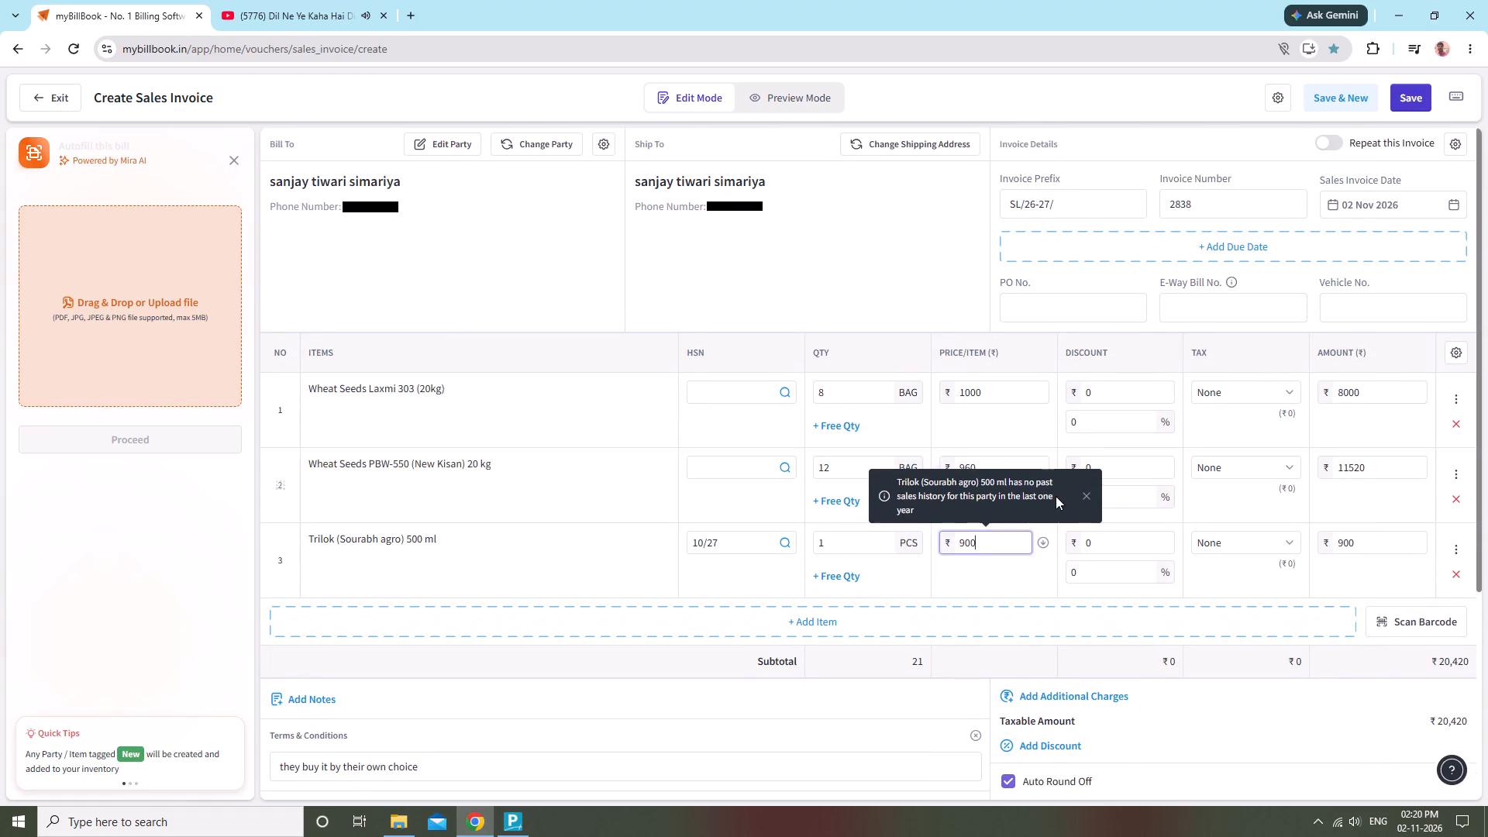
left_click(1088, 499)
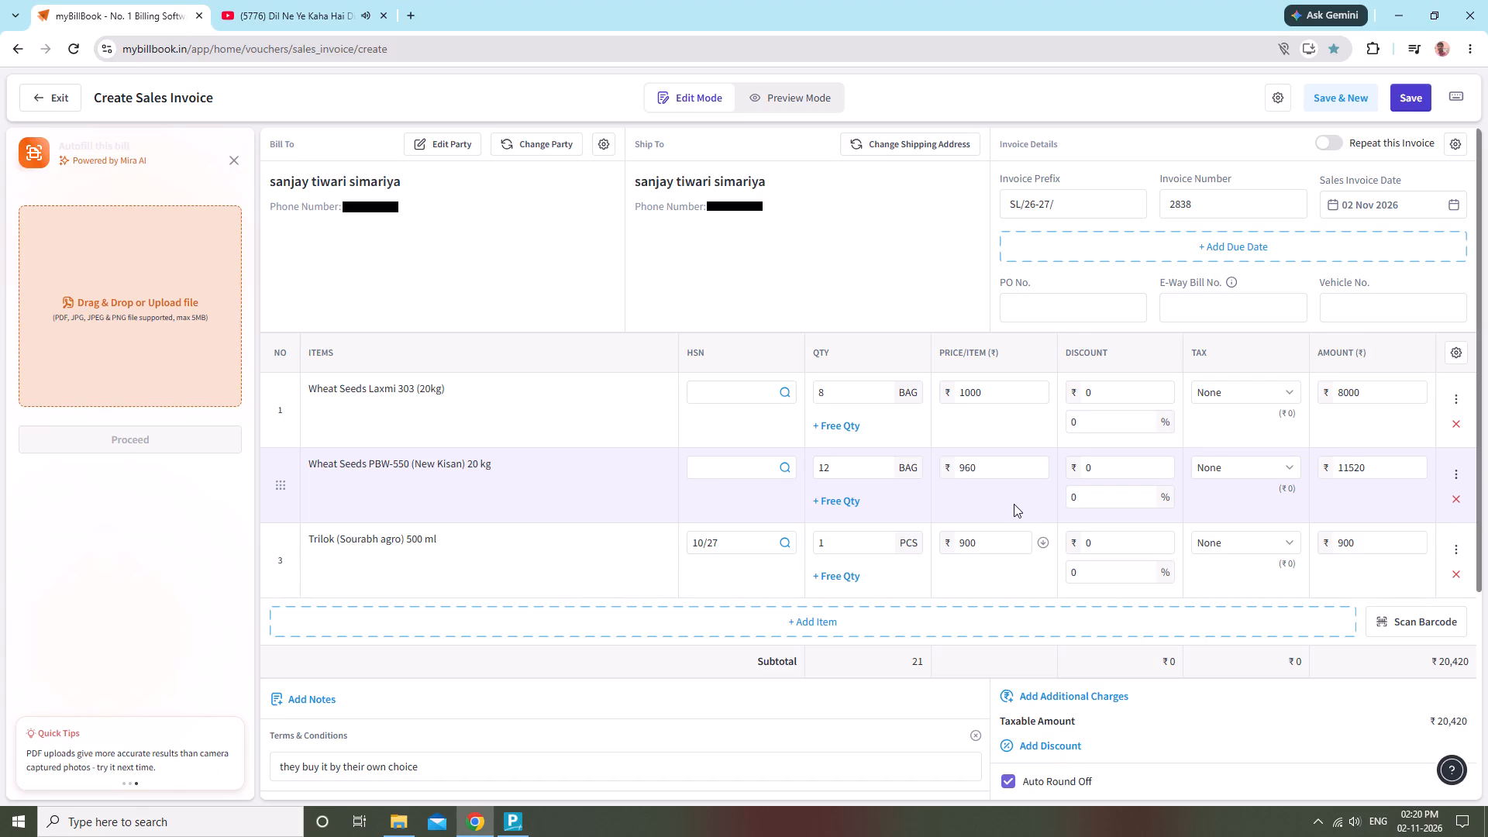
Set the price per item of Wheat Seeds PBW-550 (New Kisan) 20 kg to ₹940 and dismiss the sales history note.
left_click(994, 454)
left_click(994, 470)
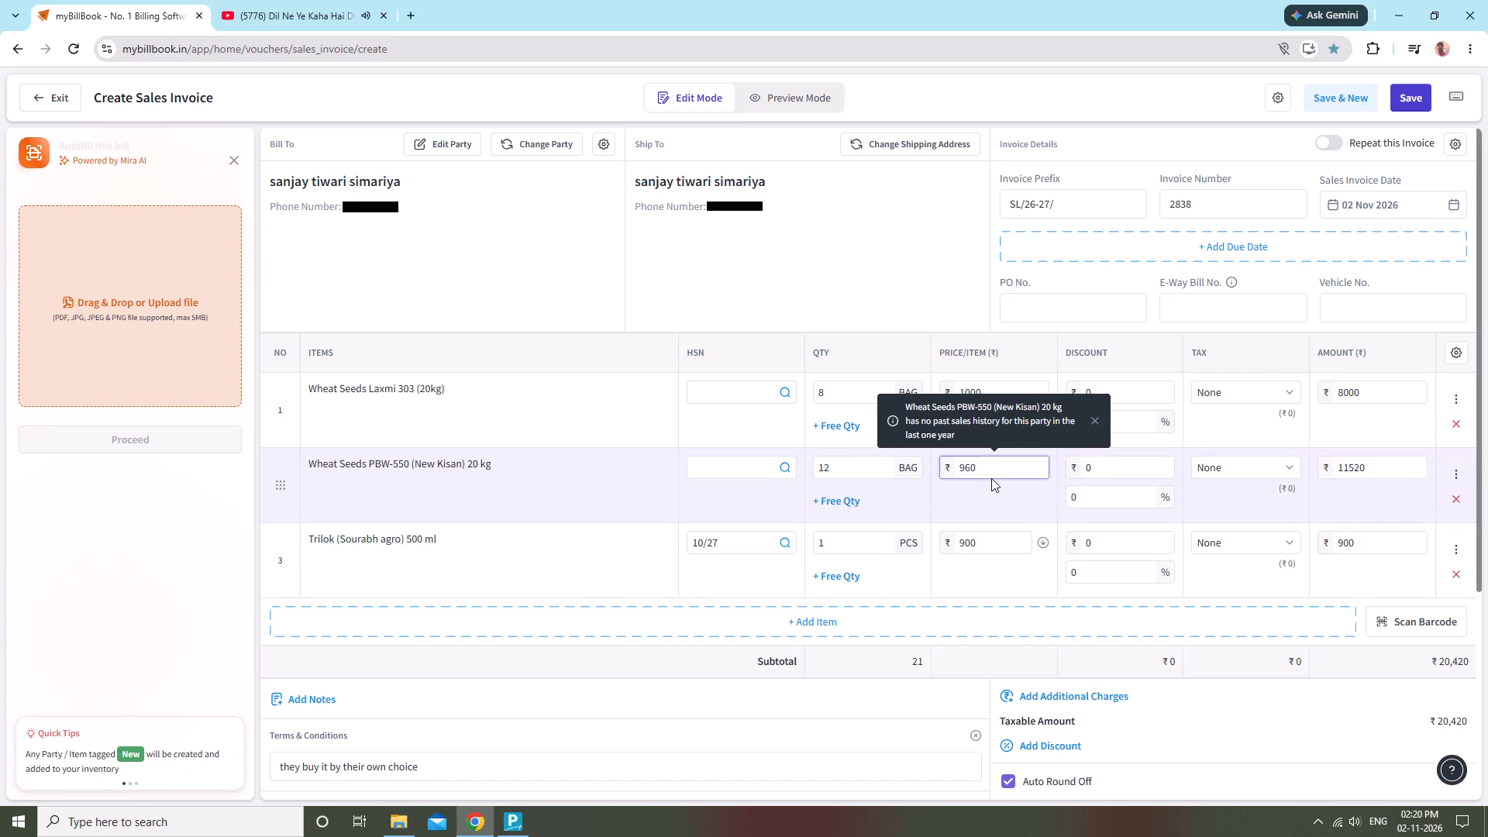
key("BackSpace")
key("BackSpace")
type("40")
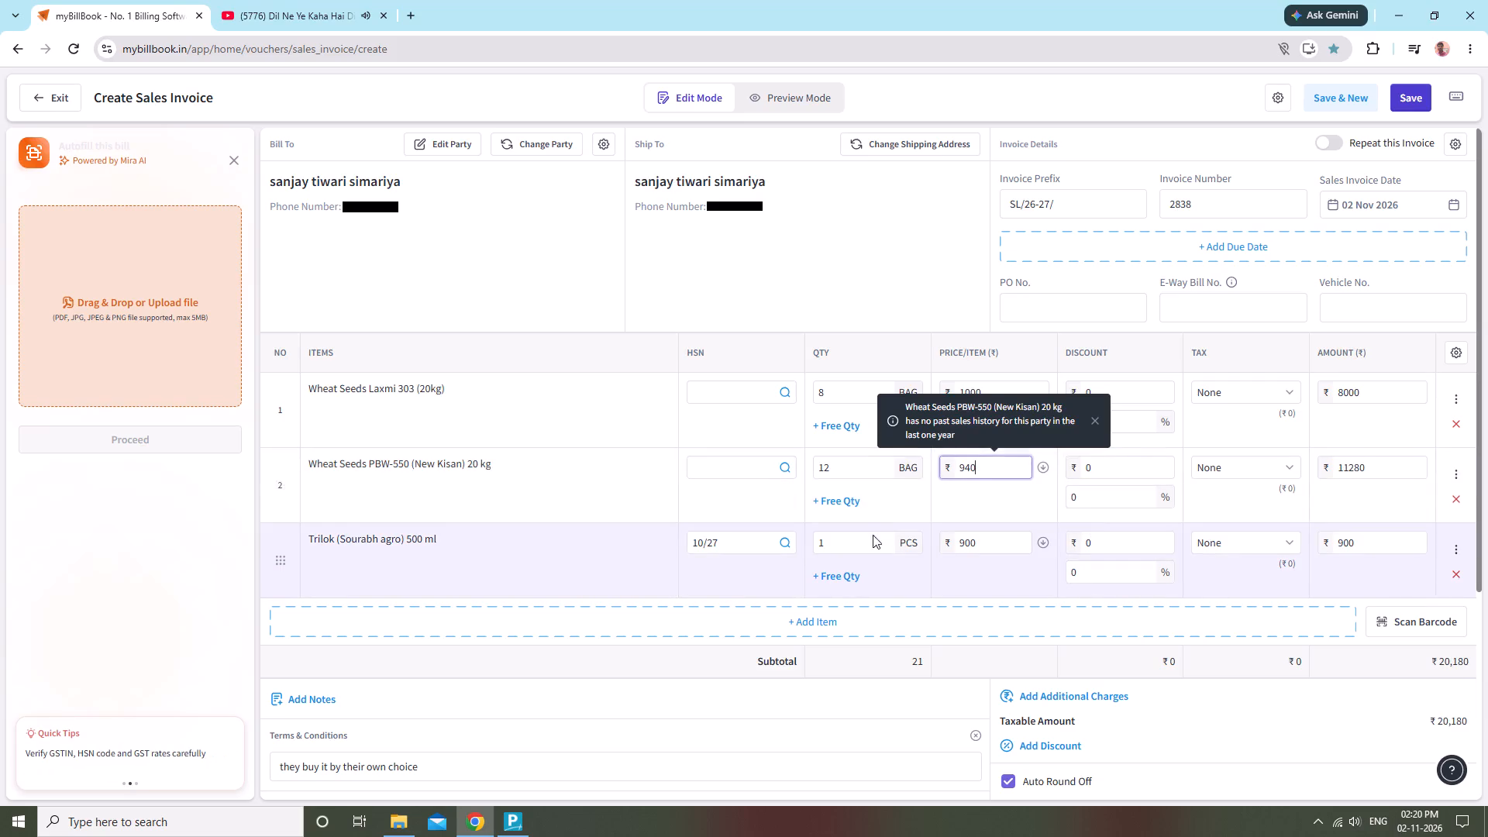
scroll(1012, 595, "down", 3)
scroll(1014, 595, "up", 4)
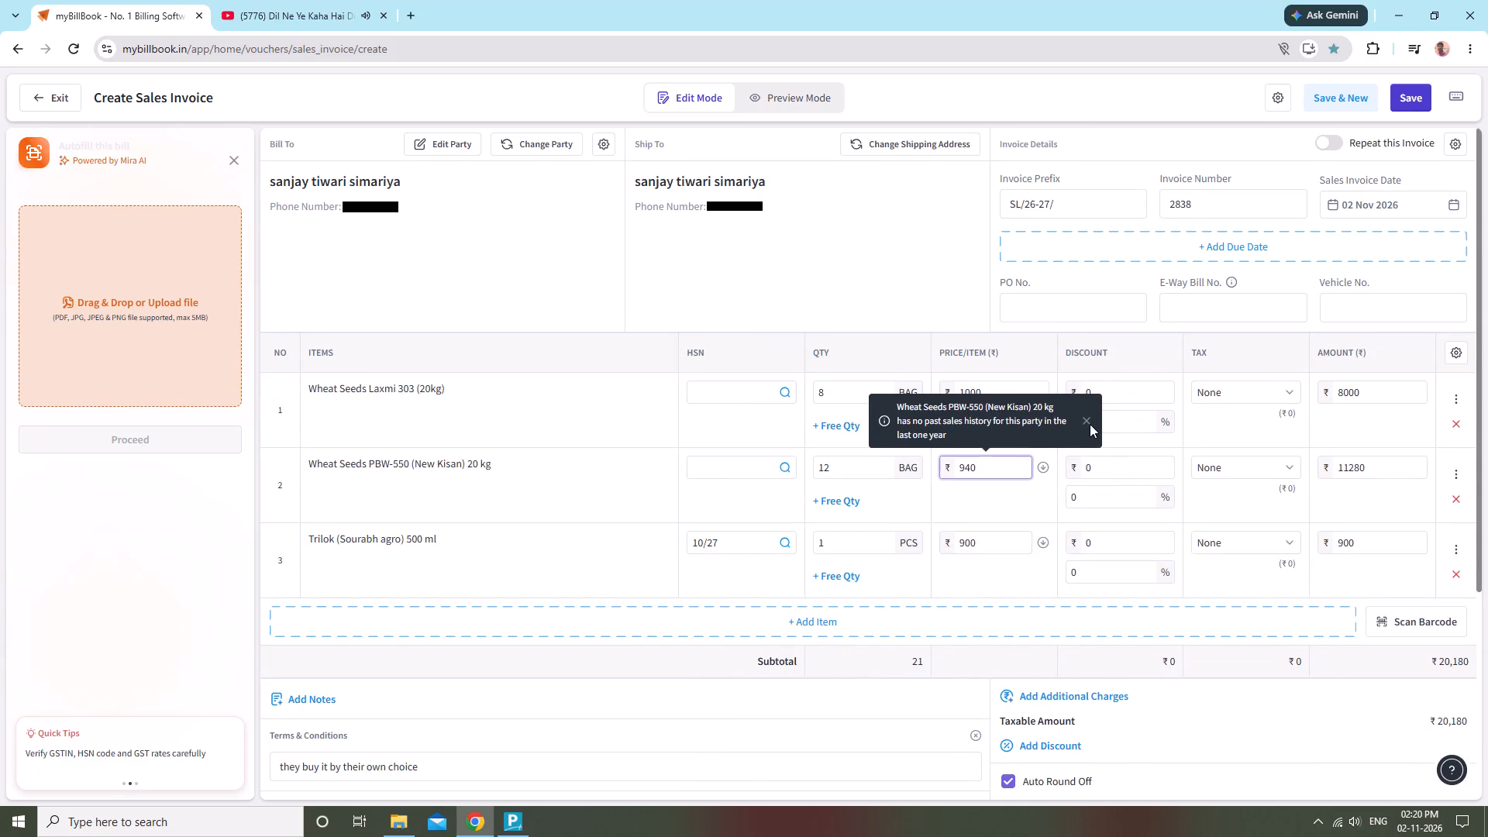
left_click(1087, 419)
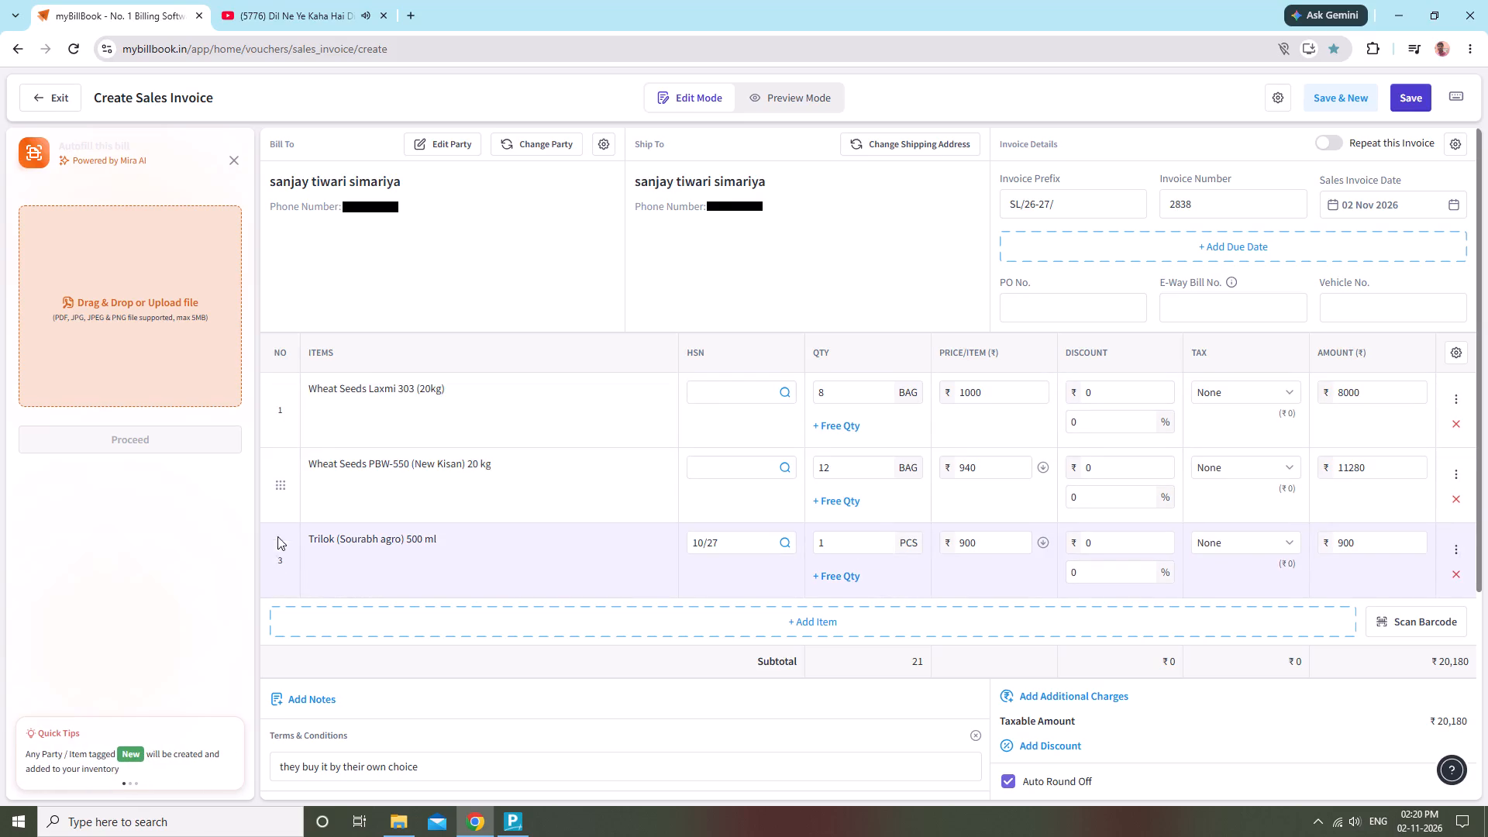
Review the invoice lines and add an after-tax discount of ₹180 to the whole invoice.
scroll(927, 498, "down", 2)
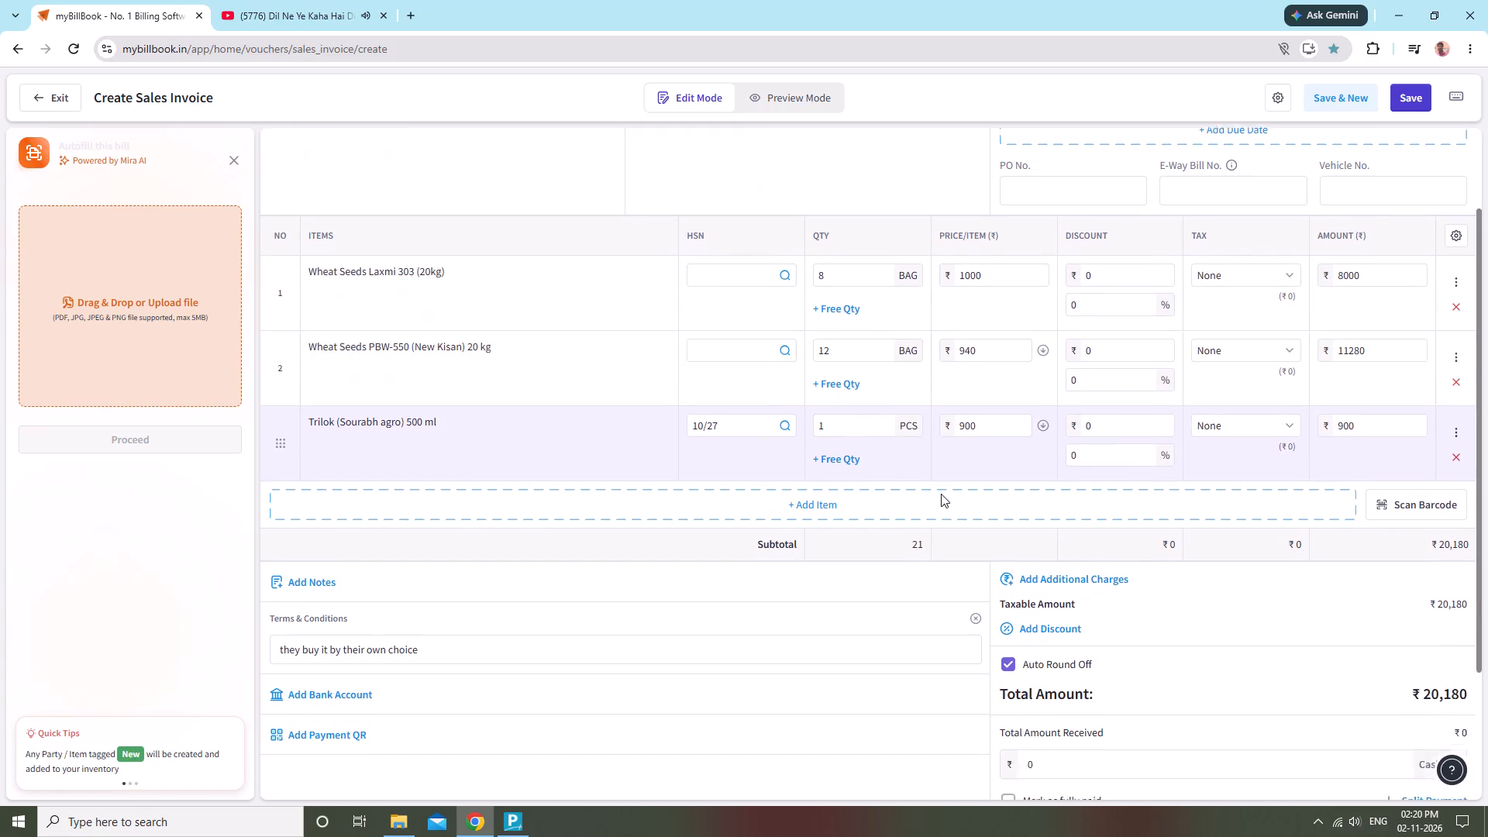
scroll(941, 494, "down", 1)
scroll(941, 494, "up", 6)
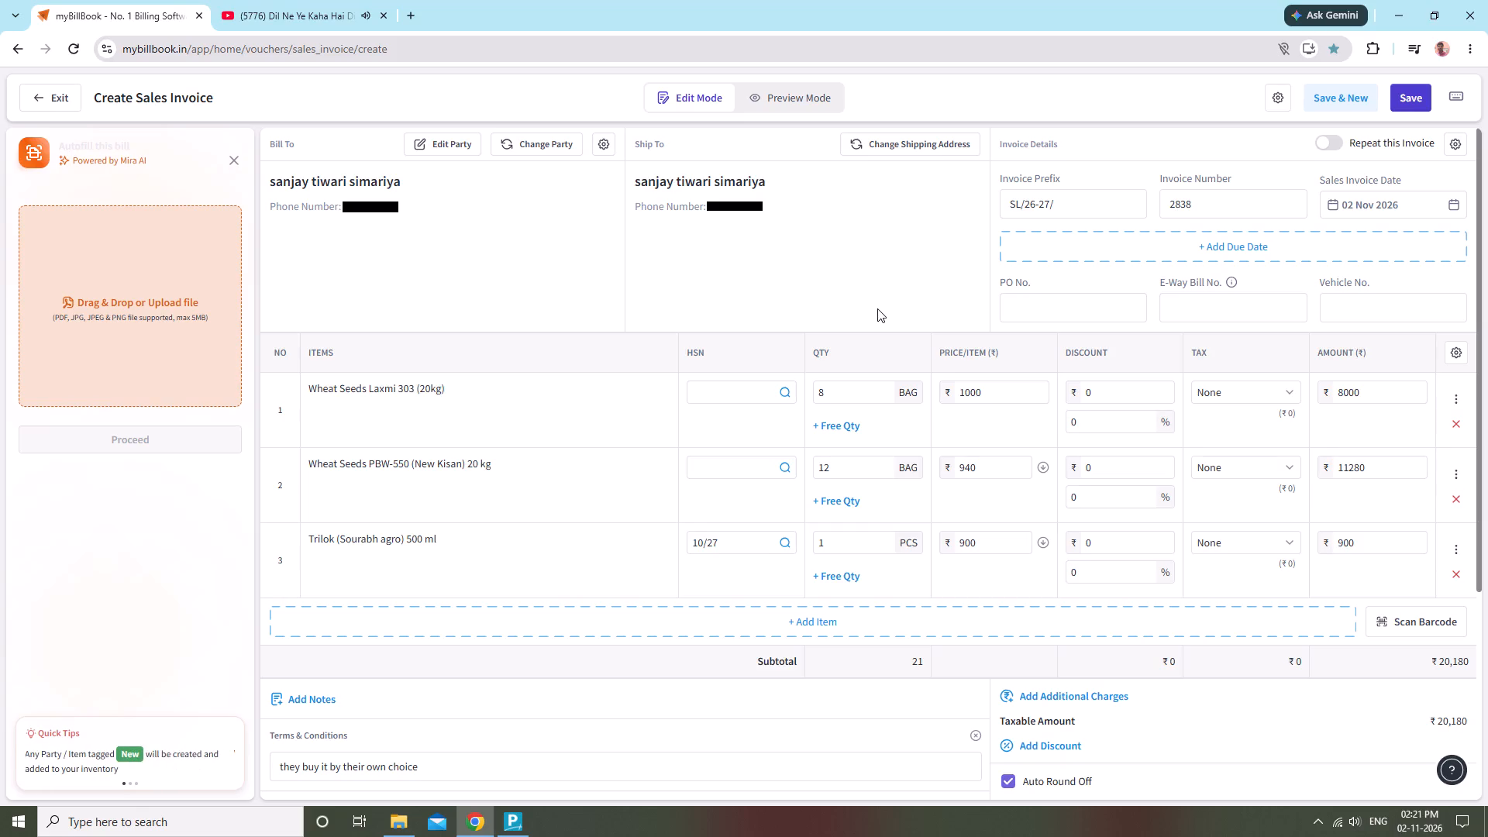
scroll(907, 329, "down", 2)
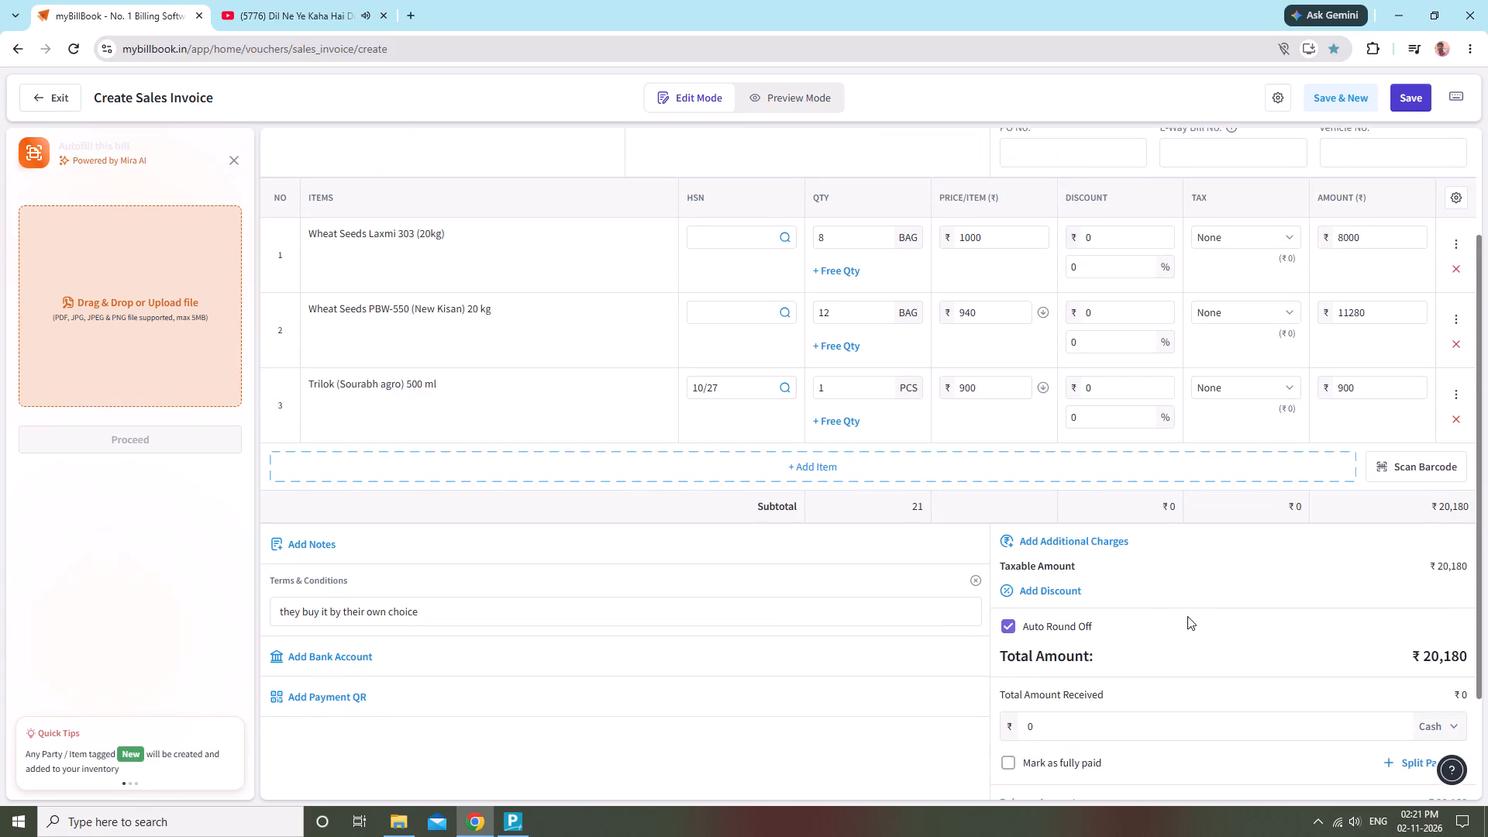
left_click(1052, 584)
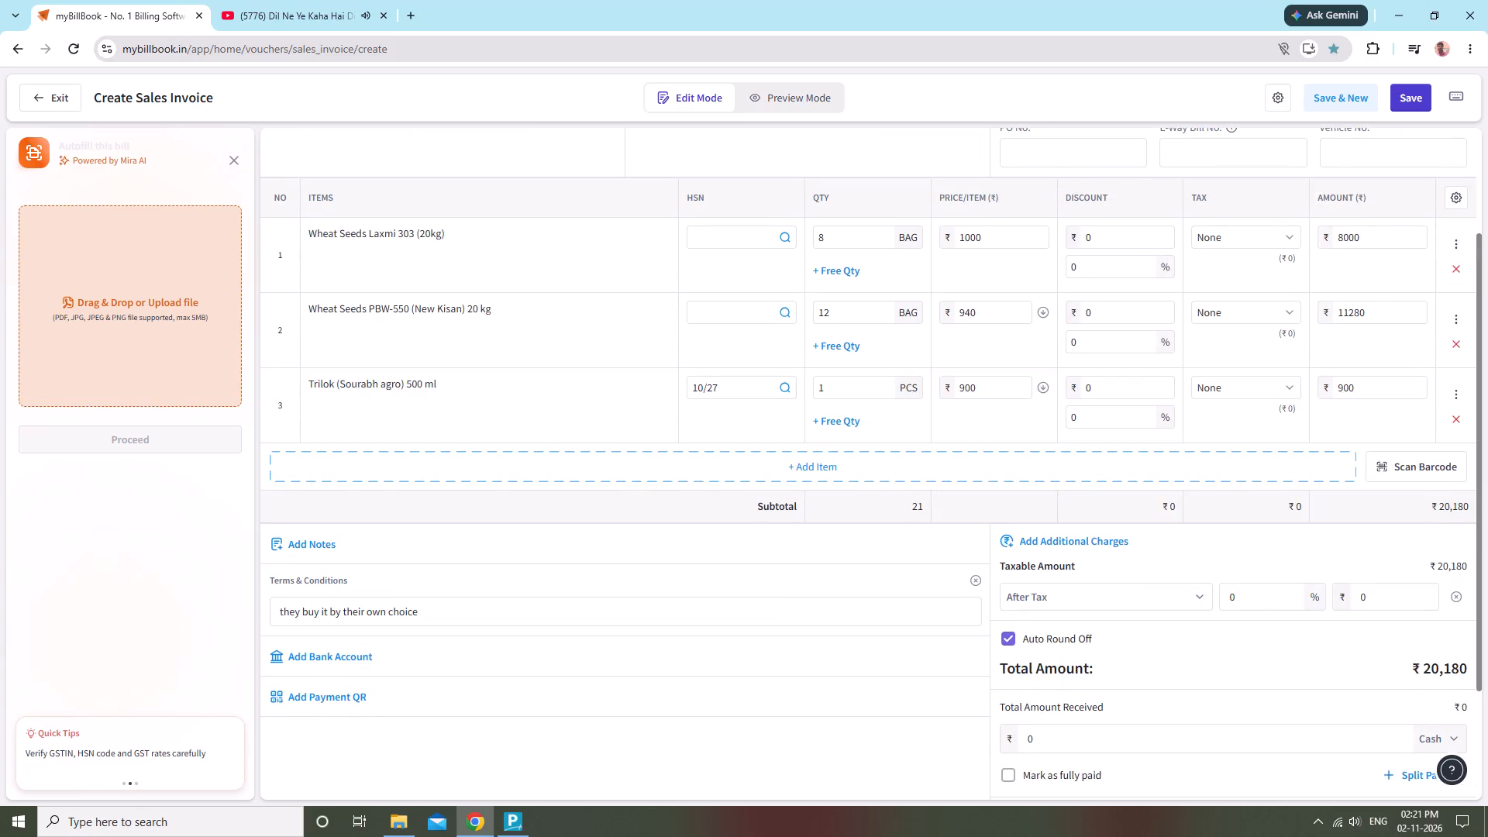
left_click(1381, 593)
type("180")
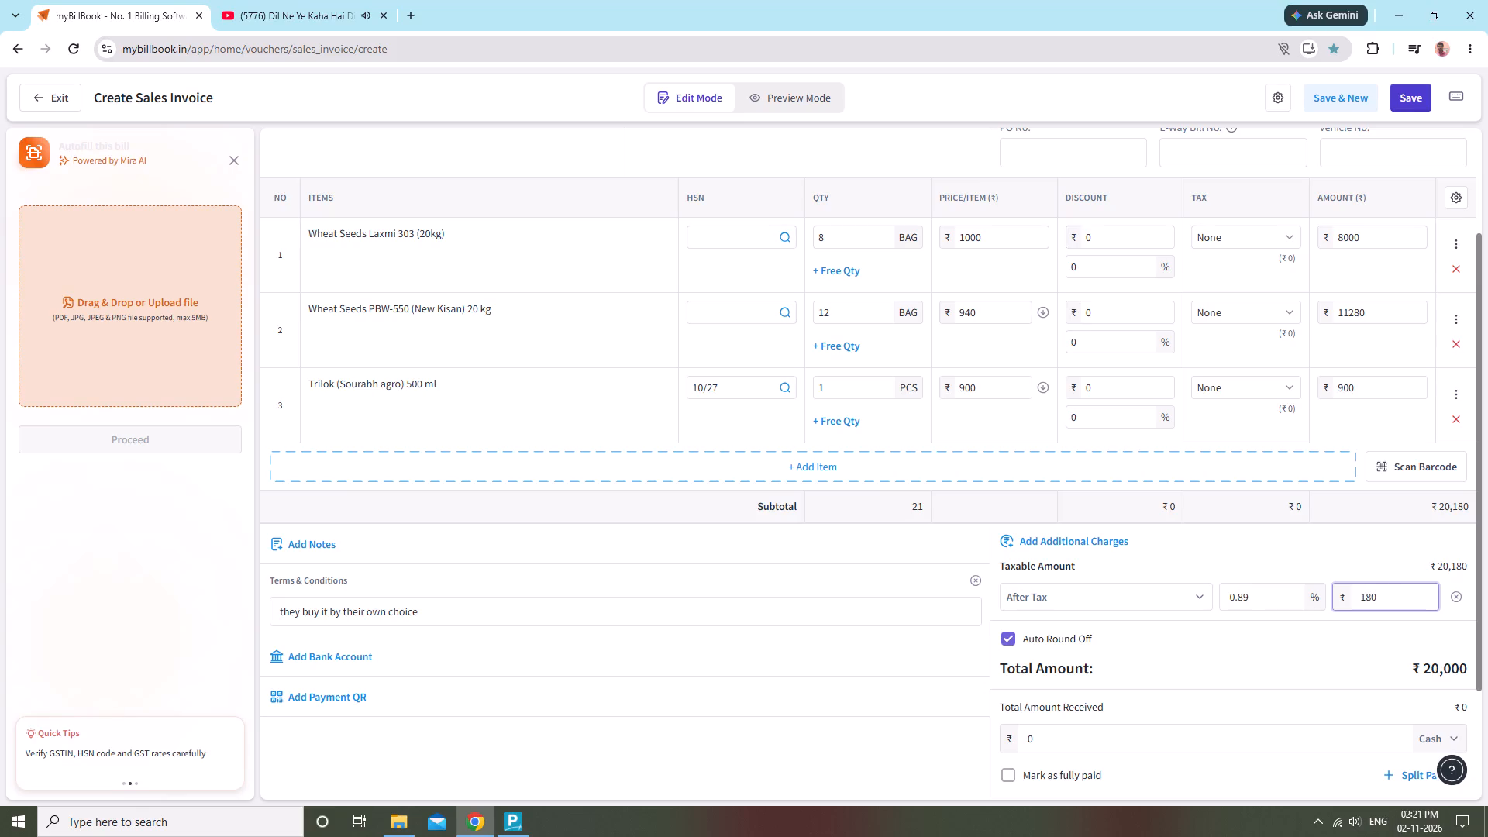
scroll(1297, 534, "down", 1)
scroll(1310, 538, "up", 3)
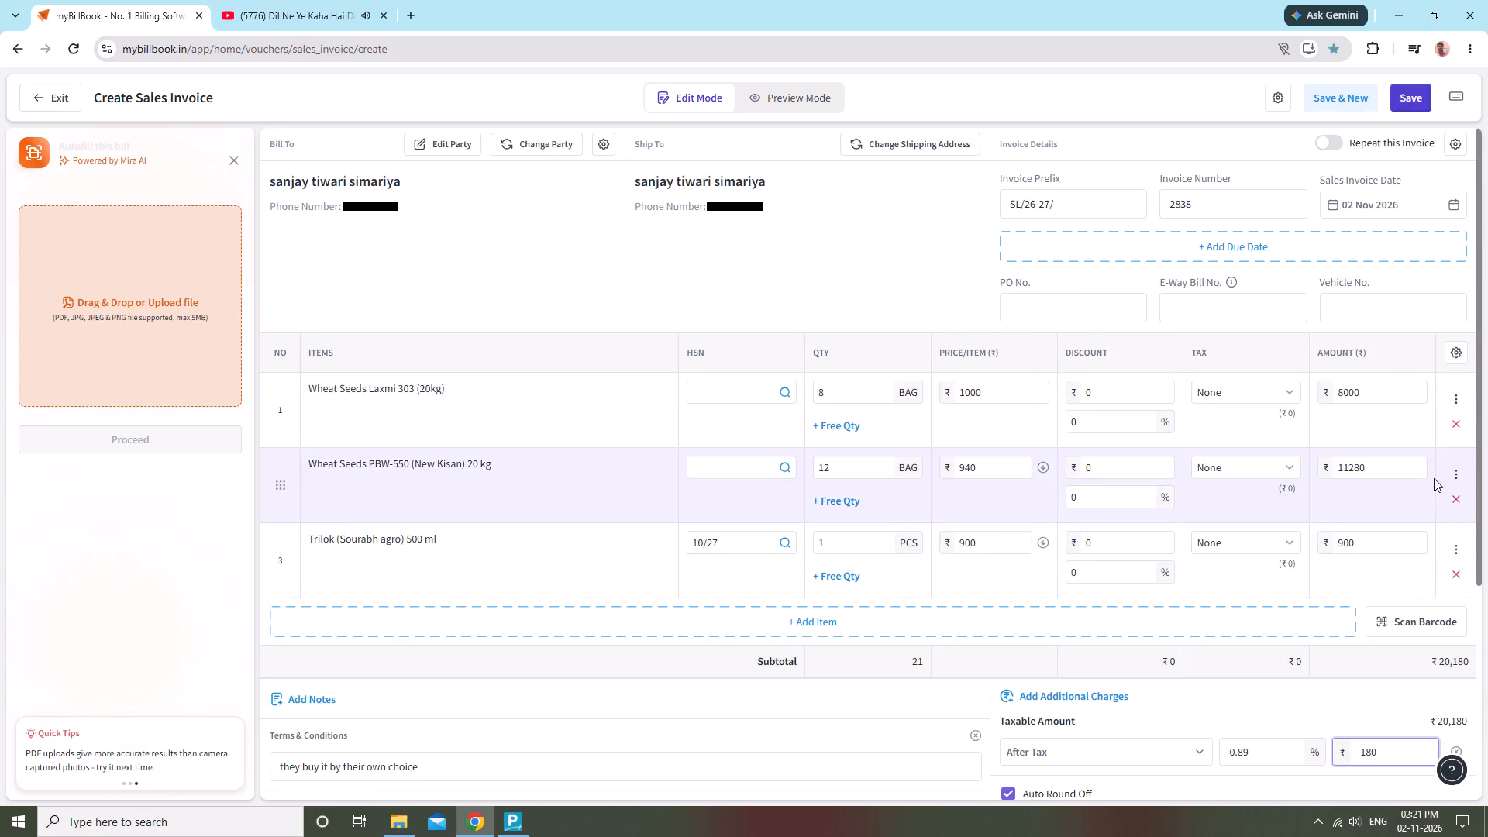
Mark the invoice as fully paid in cash and save it.
scroll(1434, 478, "down", 4)
scroll(1403, 467, "up", 4)
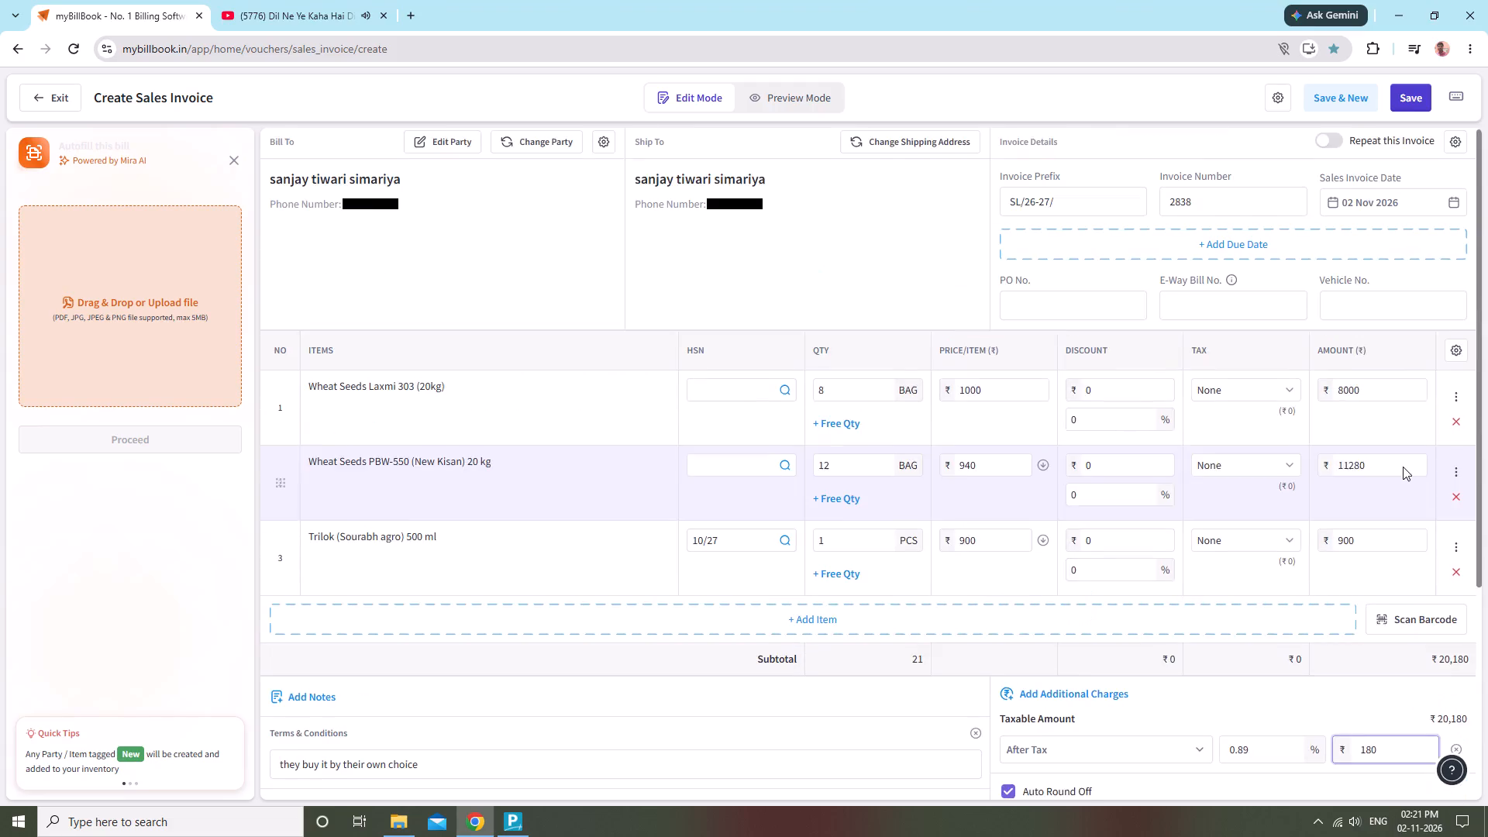
scroll(1403, 467, "down", 3)
left_click(1016, 700)
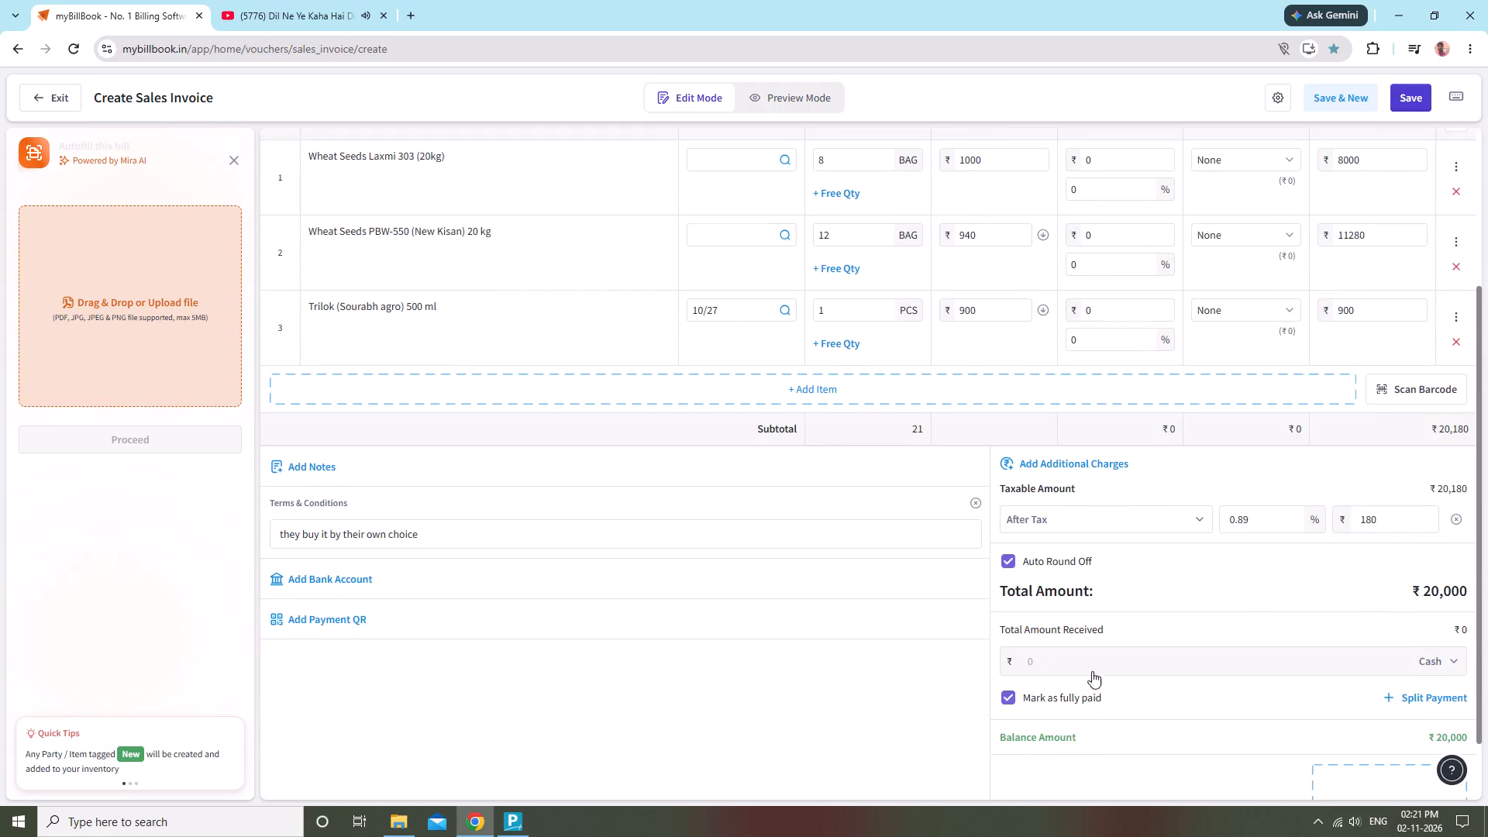
scroll(1412, 348, "up", 3)
left_click(1422, 103)
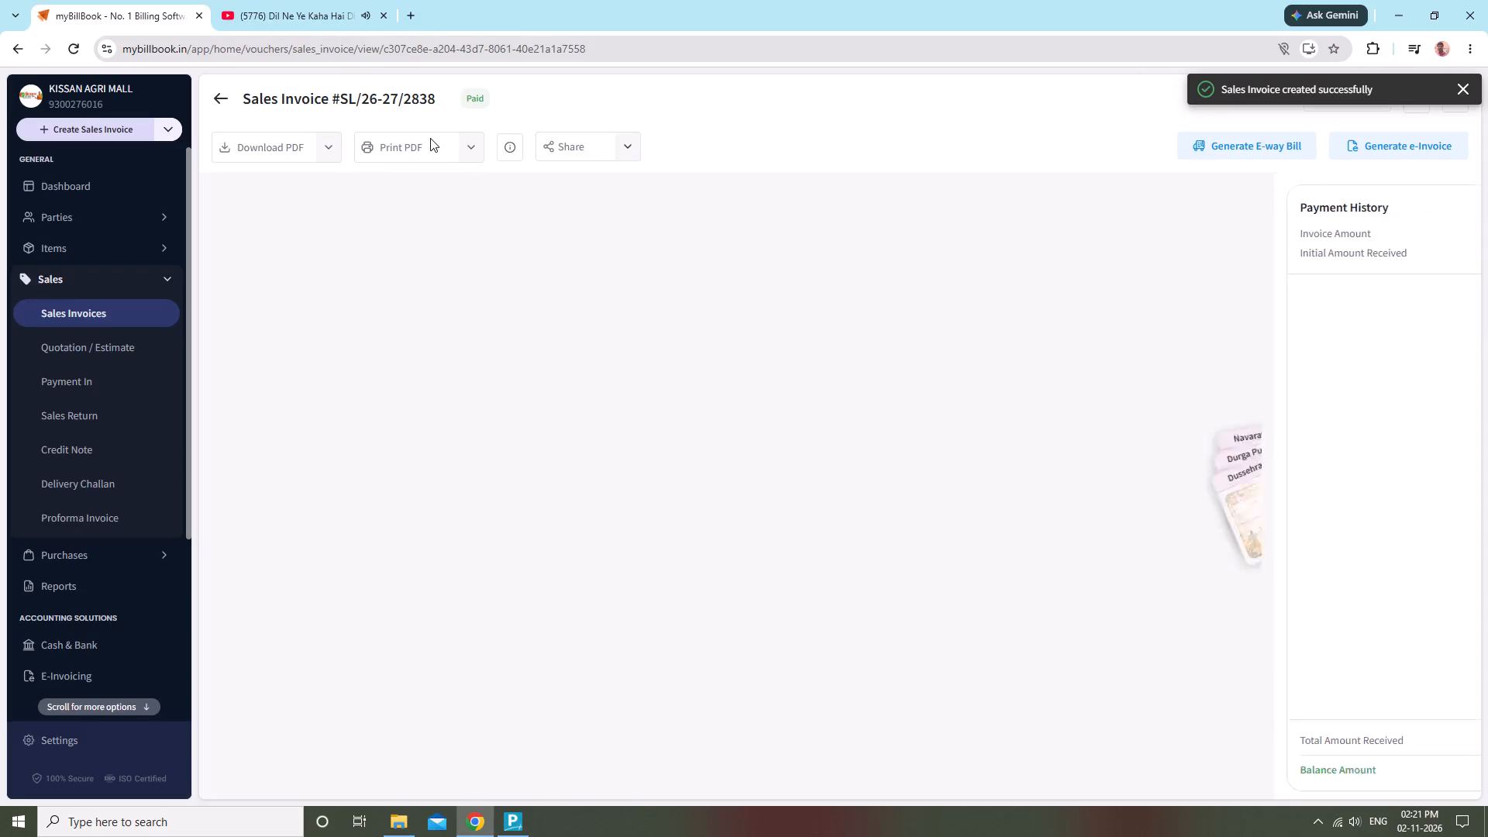
Review the saved invoice's item lines, discount, total, received amount and balance.
scroll(649, 464, "down", 3)
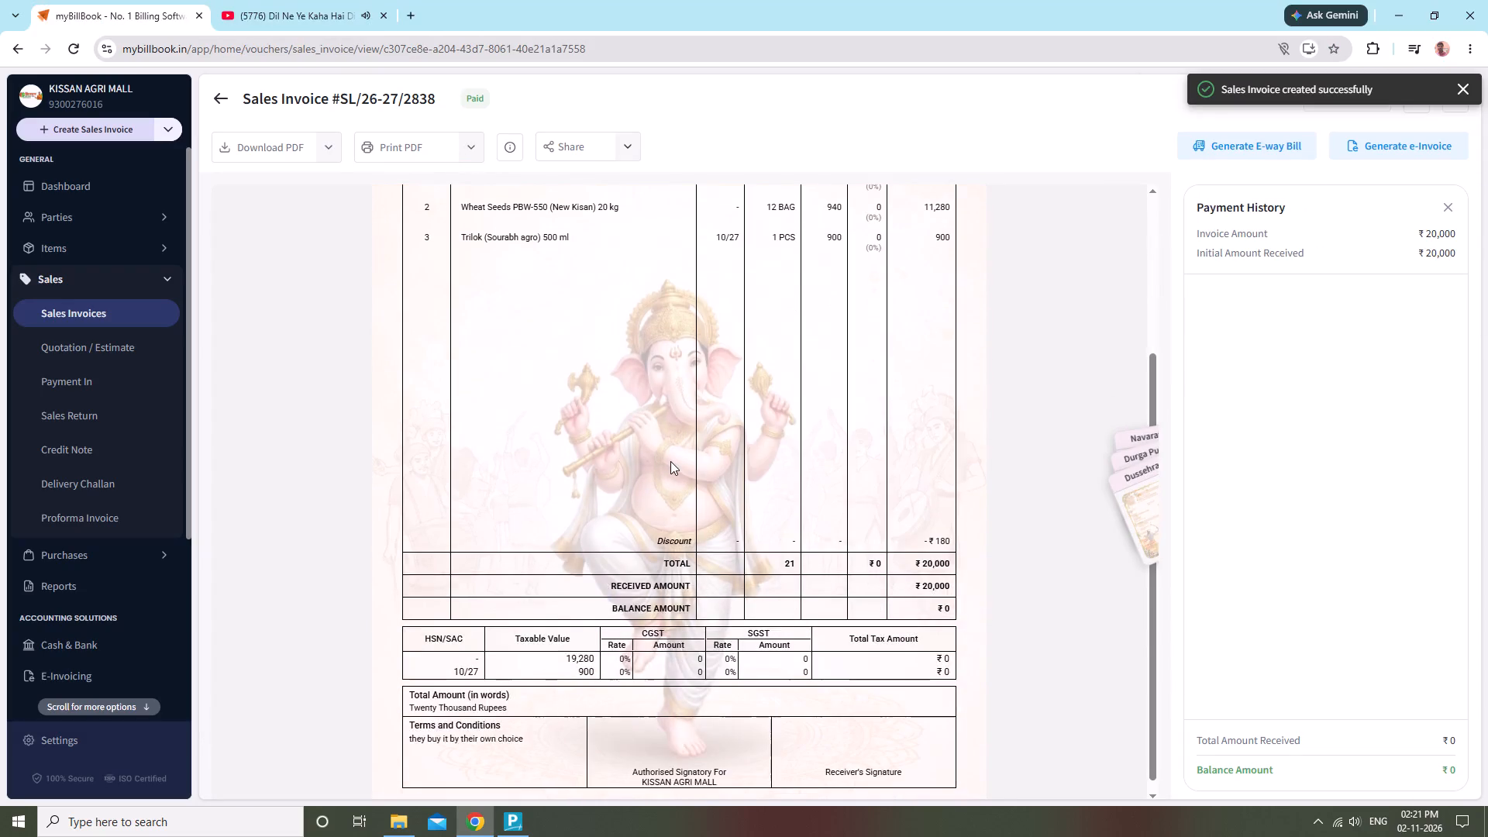
scroll(673, 458, "up", 3)
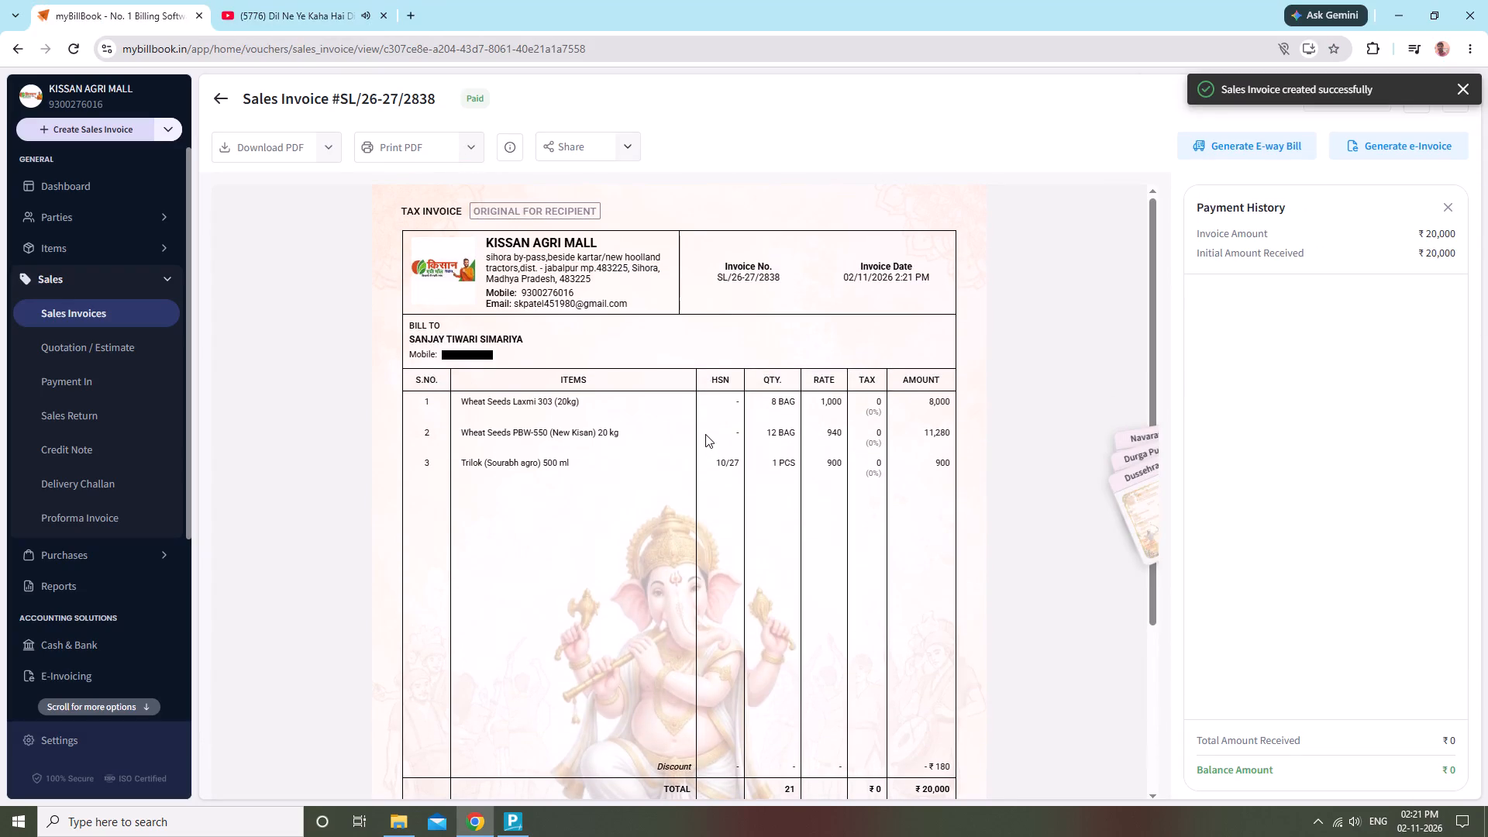
scroll(705, 434, "down", 4)
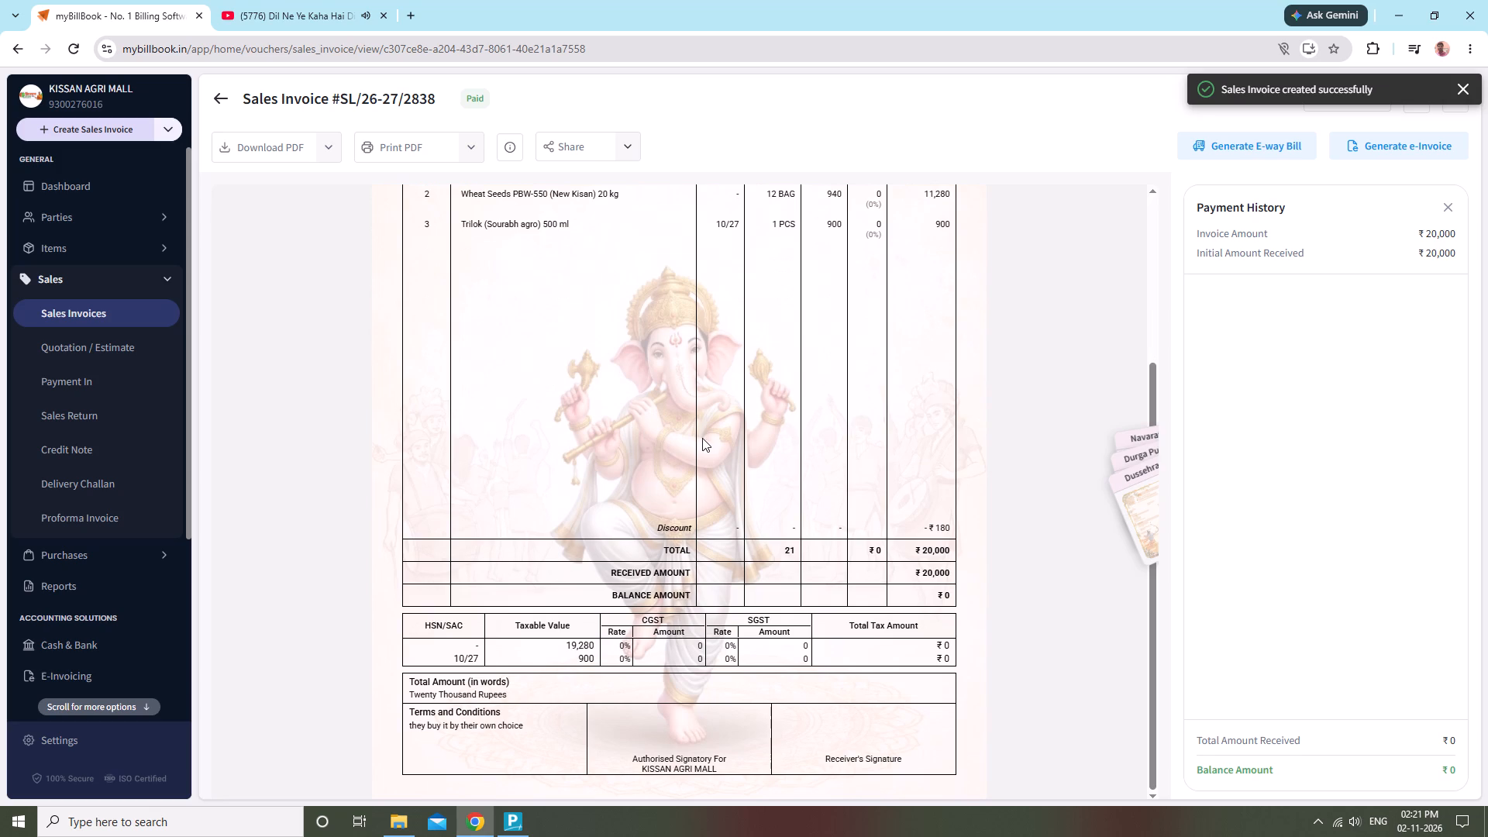
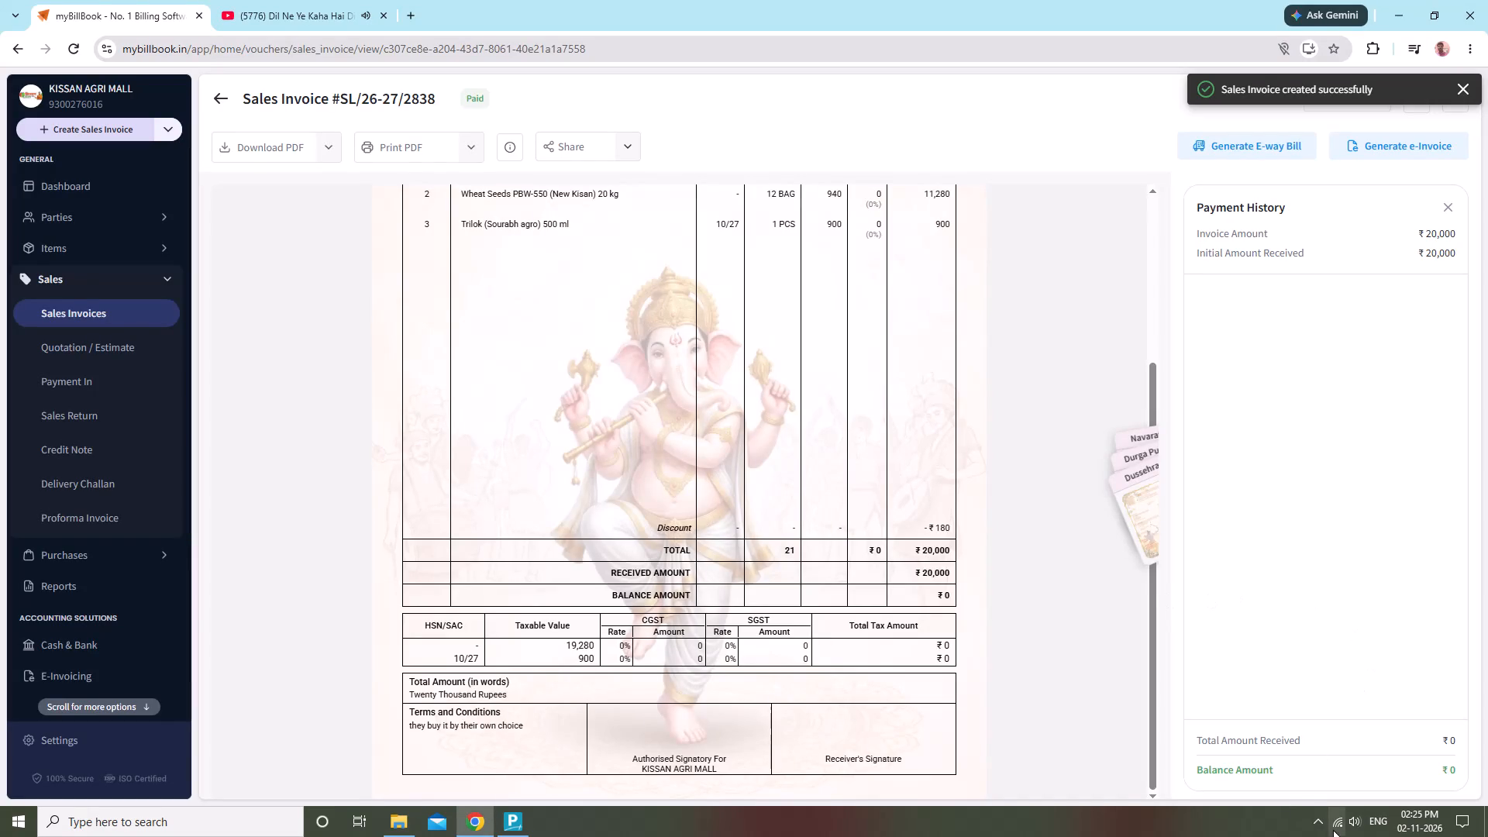
Set the system sound volume to 40.
left_click(1355, 828)
scroll(1355, 828, "up", 3)
scroll(1355, 828, "down", 2)
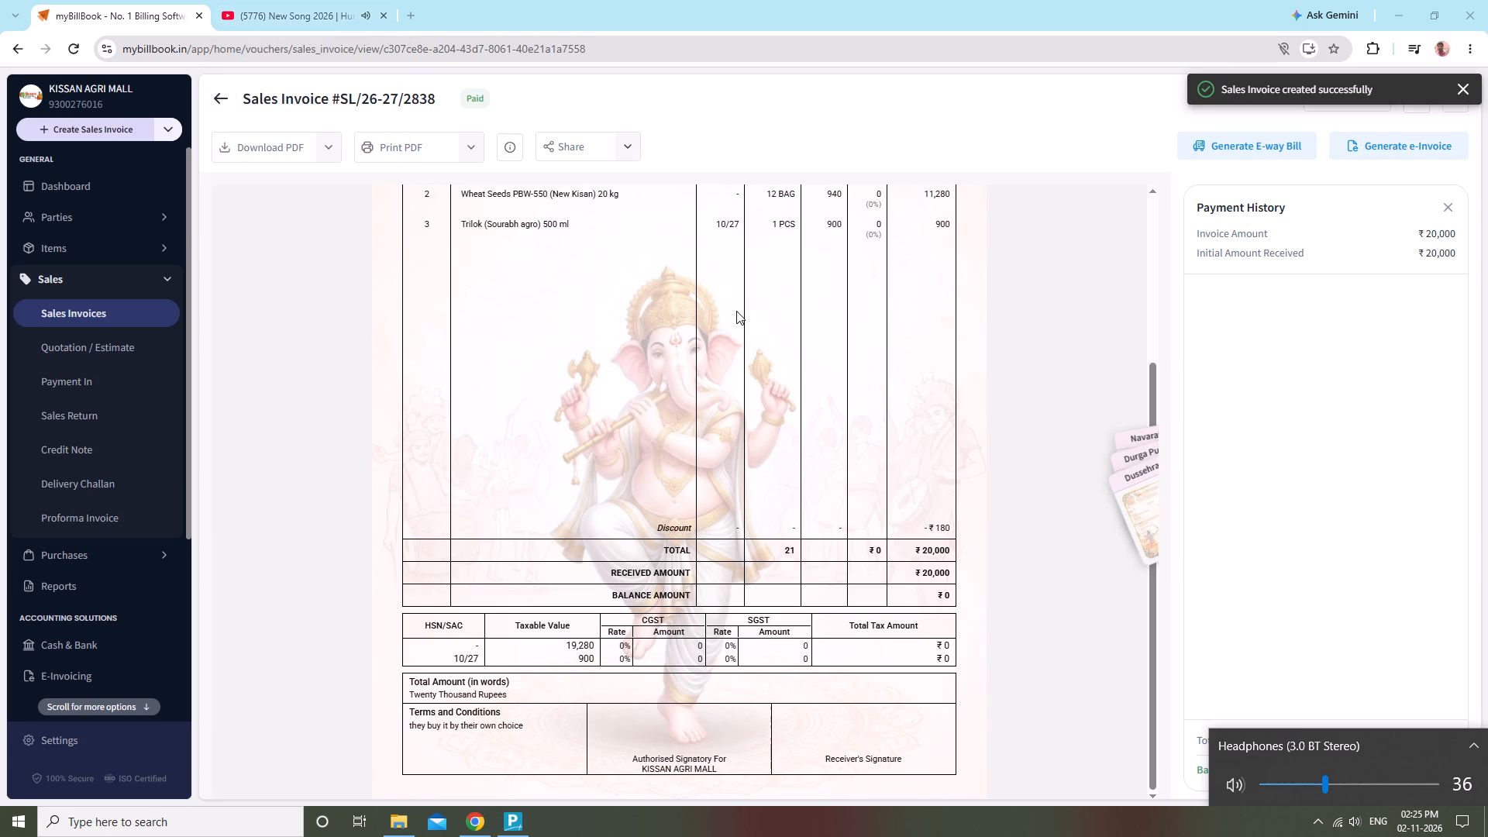
scroll(737, 311, "down", 2)
scroll(736, 314, "up", 4)
Search the item inventory for "trilo", "mendo" and "man" to check stock and prices.
left_click(77, 257)
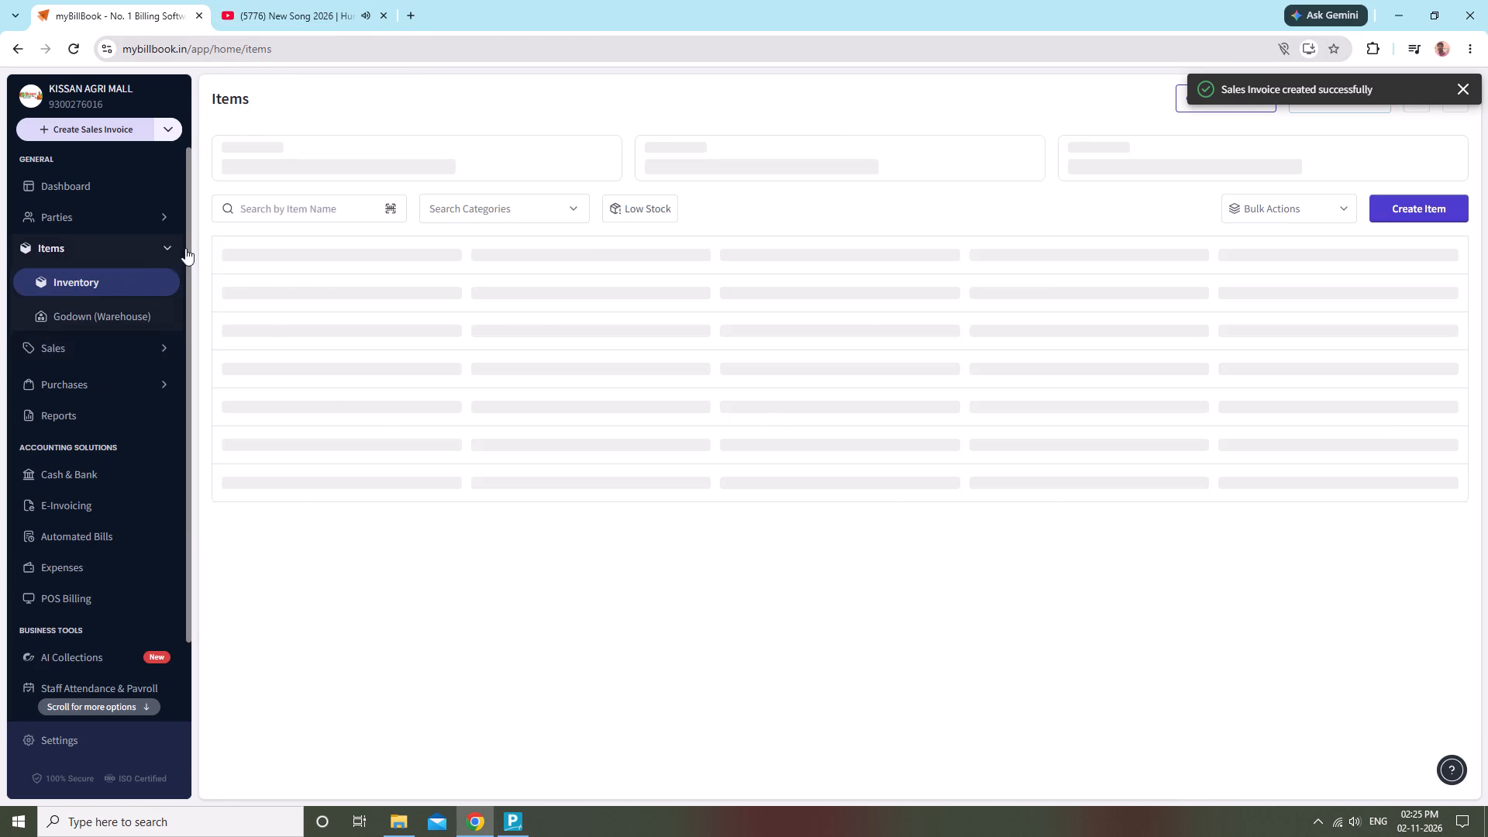
left_click(349, 219)
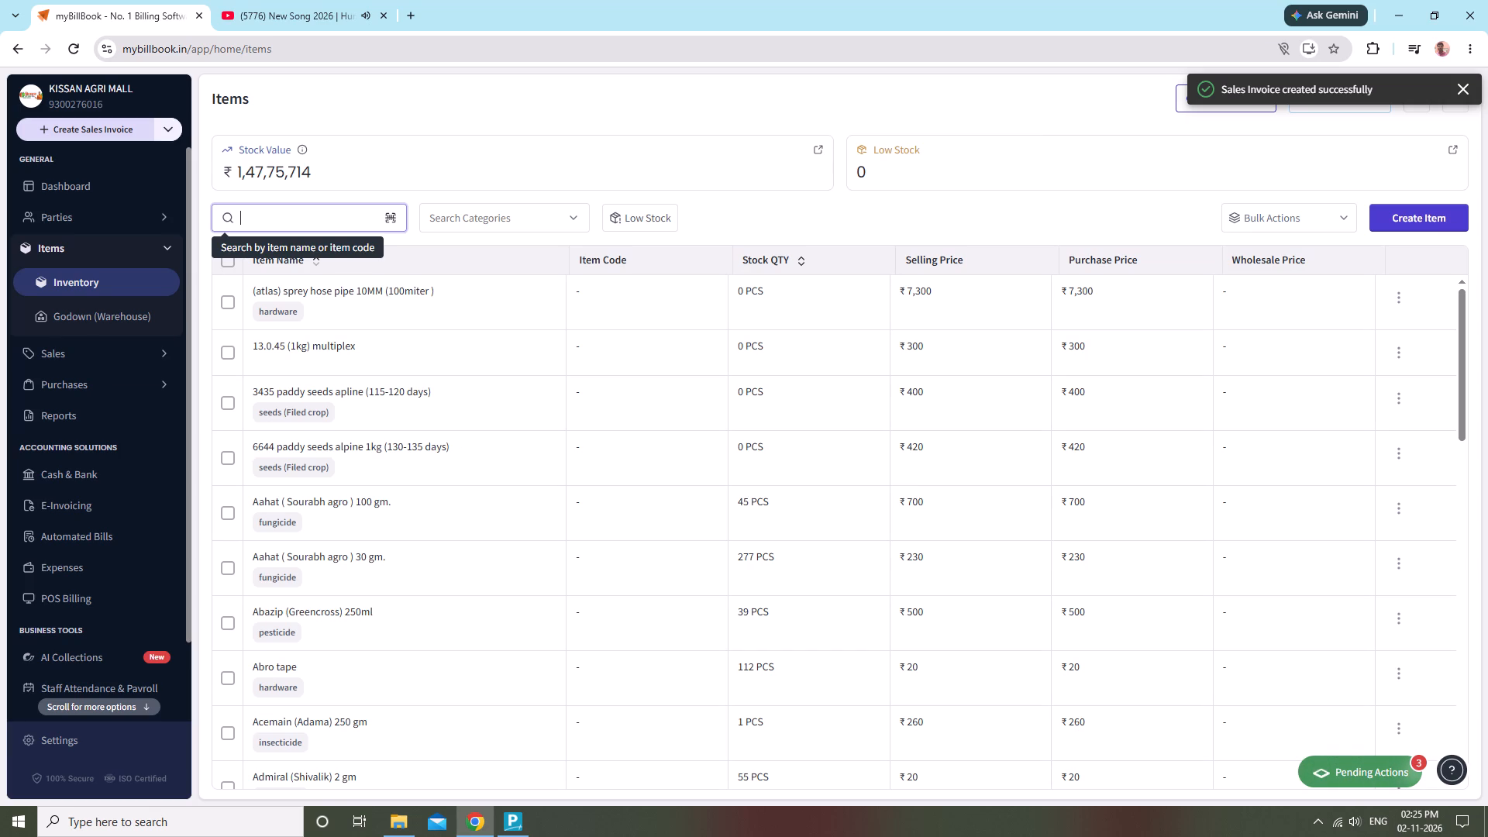
type("trilo")
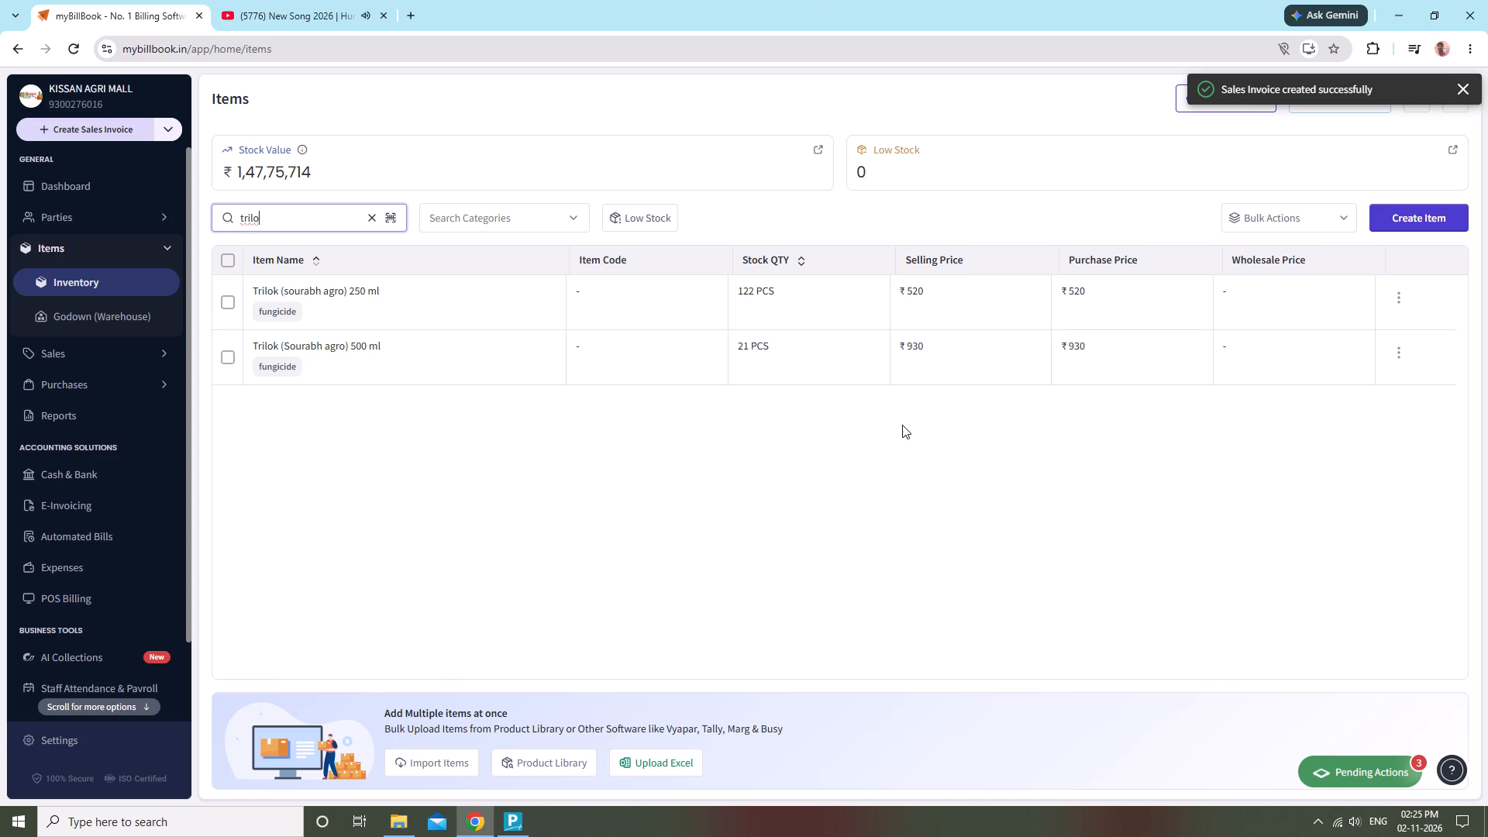
left_click(371, 215)
type("mendo")
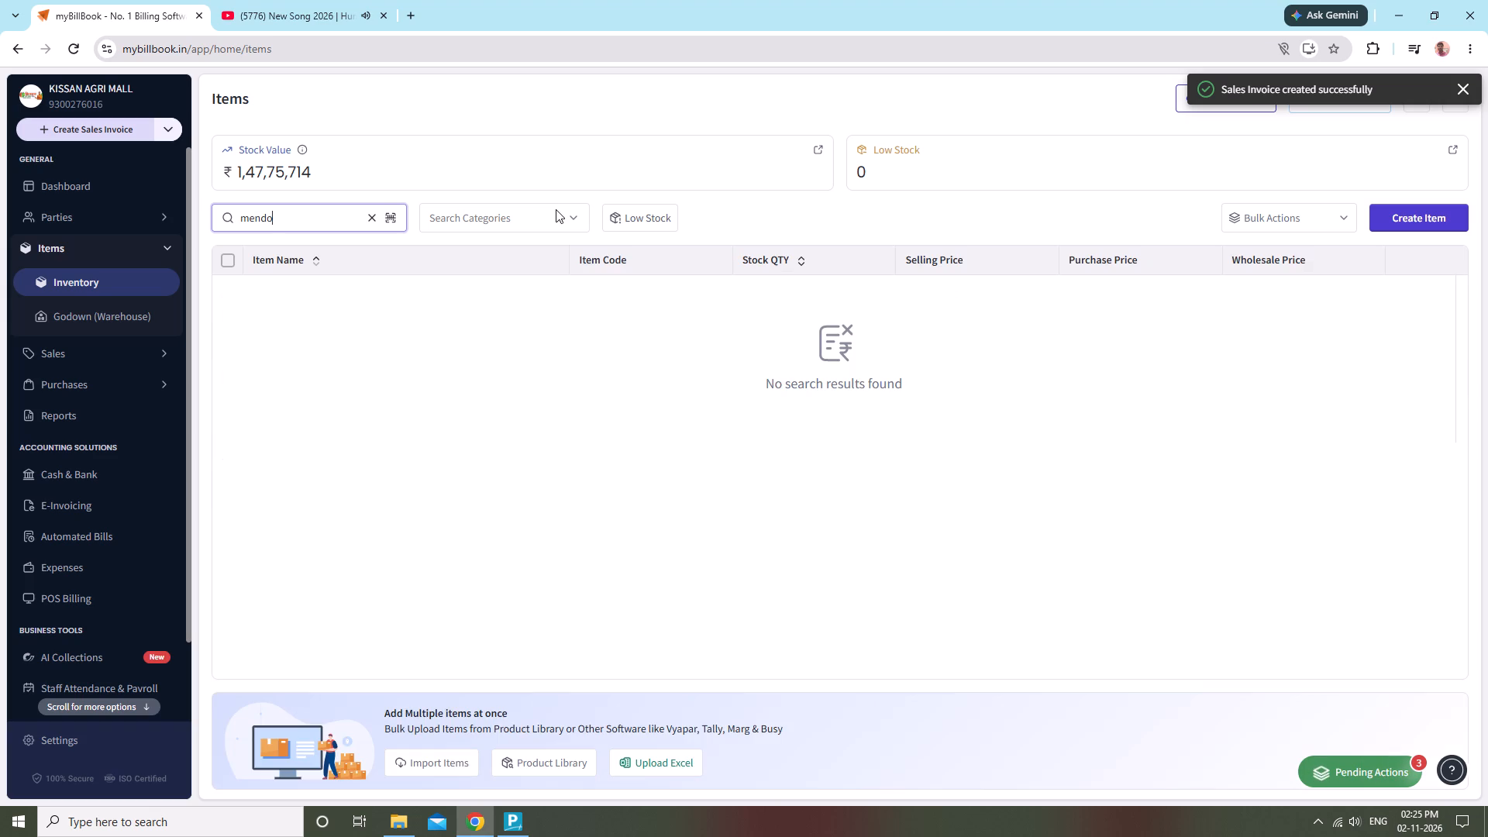
key("BackSpace")
key("BackSpace")
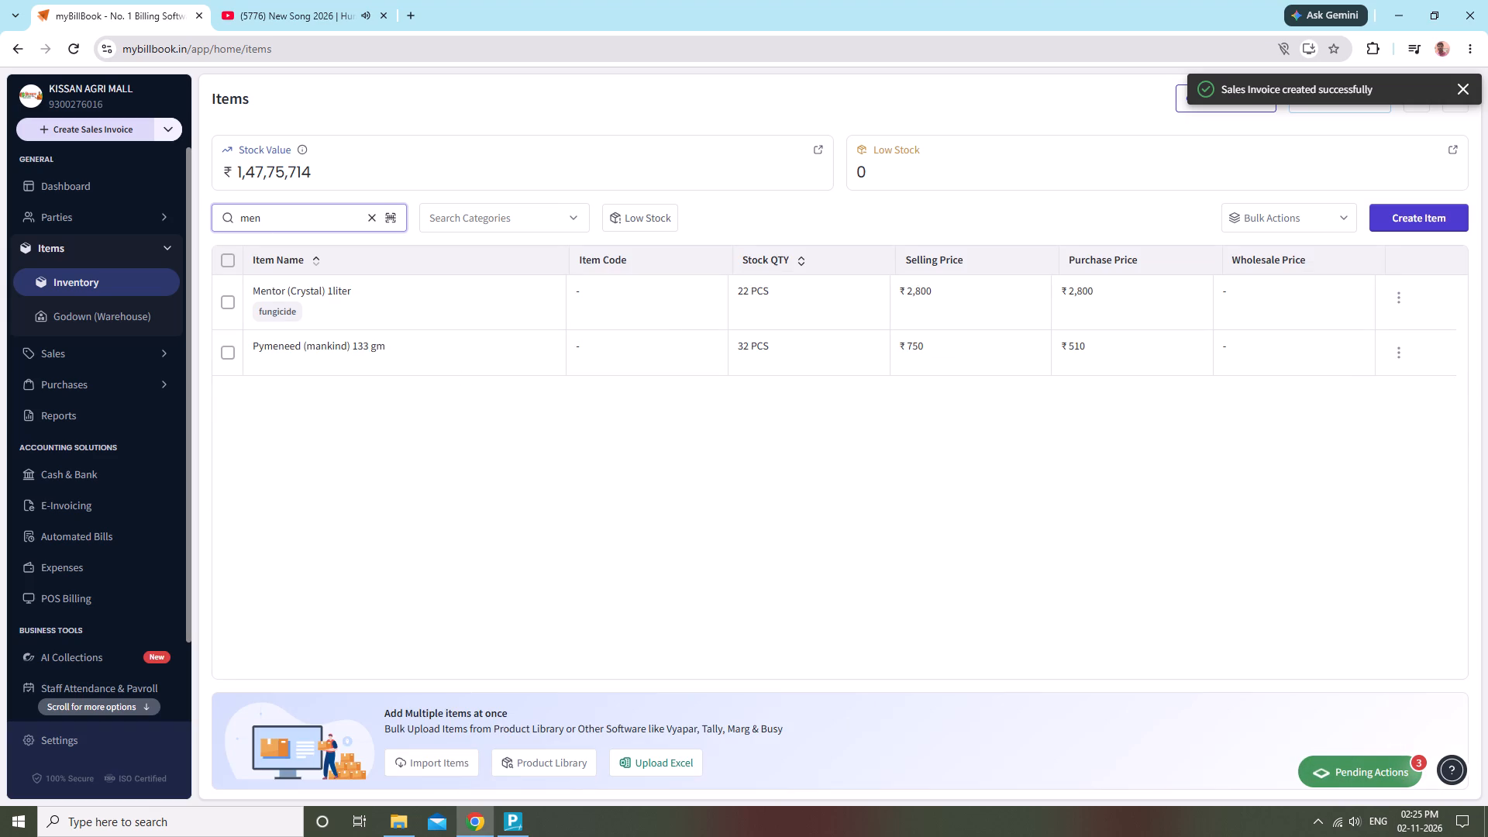
key("BackSpace")
key("BackSpace")
type("an")
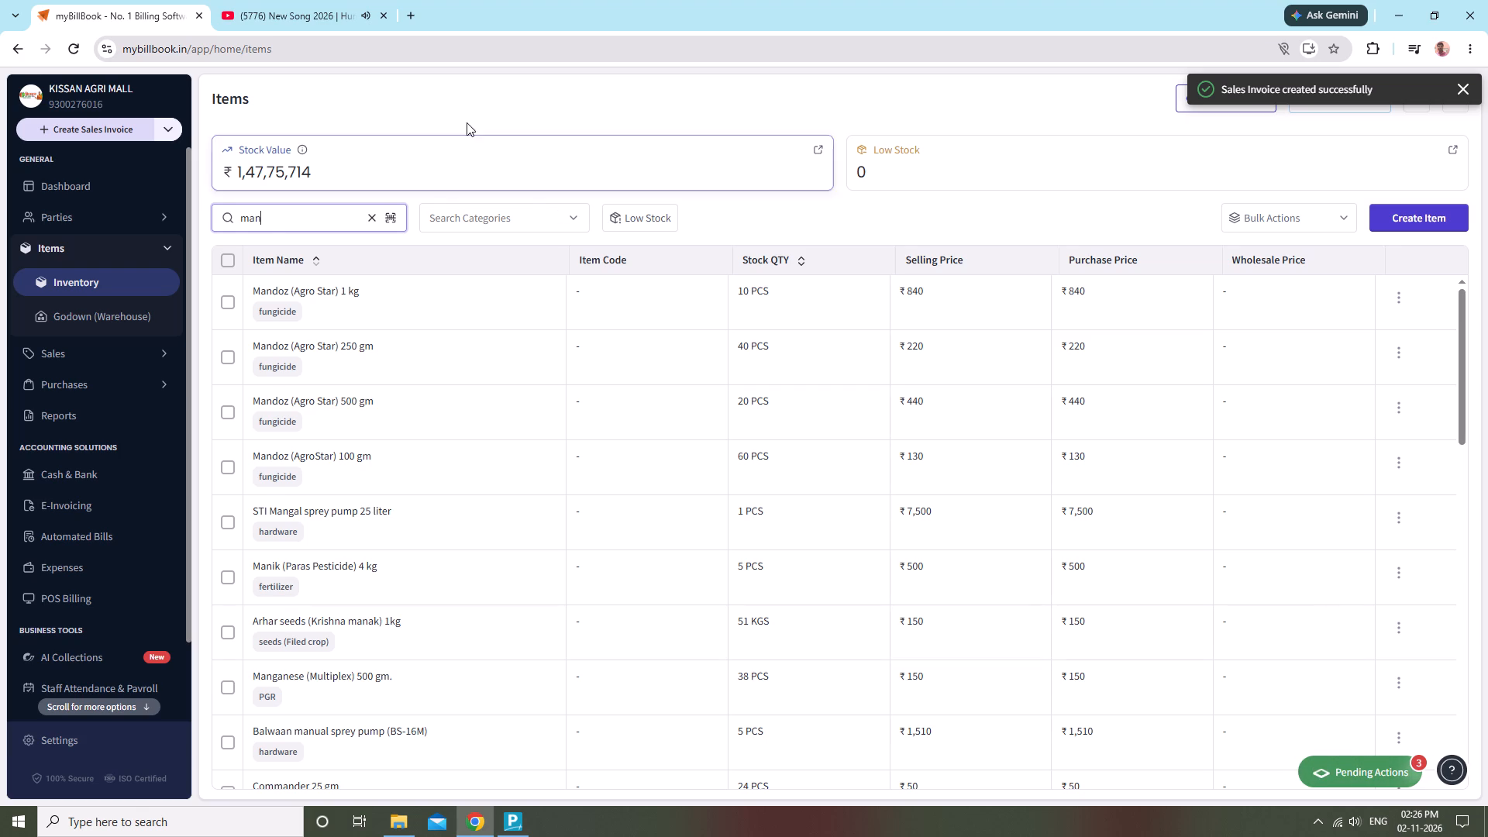
Find Wheat seeds HD-2851 (Samadhaan) 40 kg by searching 2851, set its sales price to ₹1840 and save the item.
left_click(374, 223)
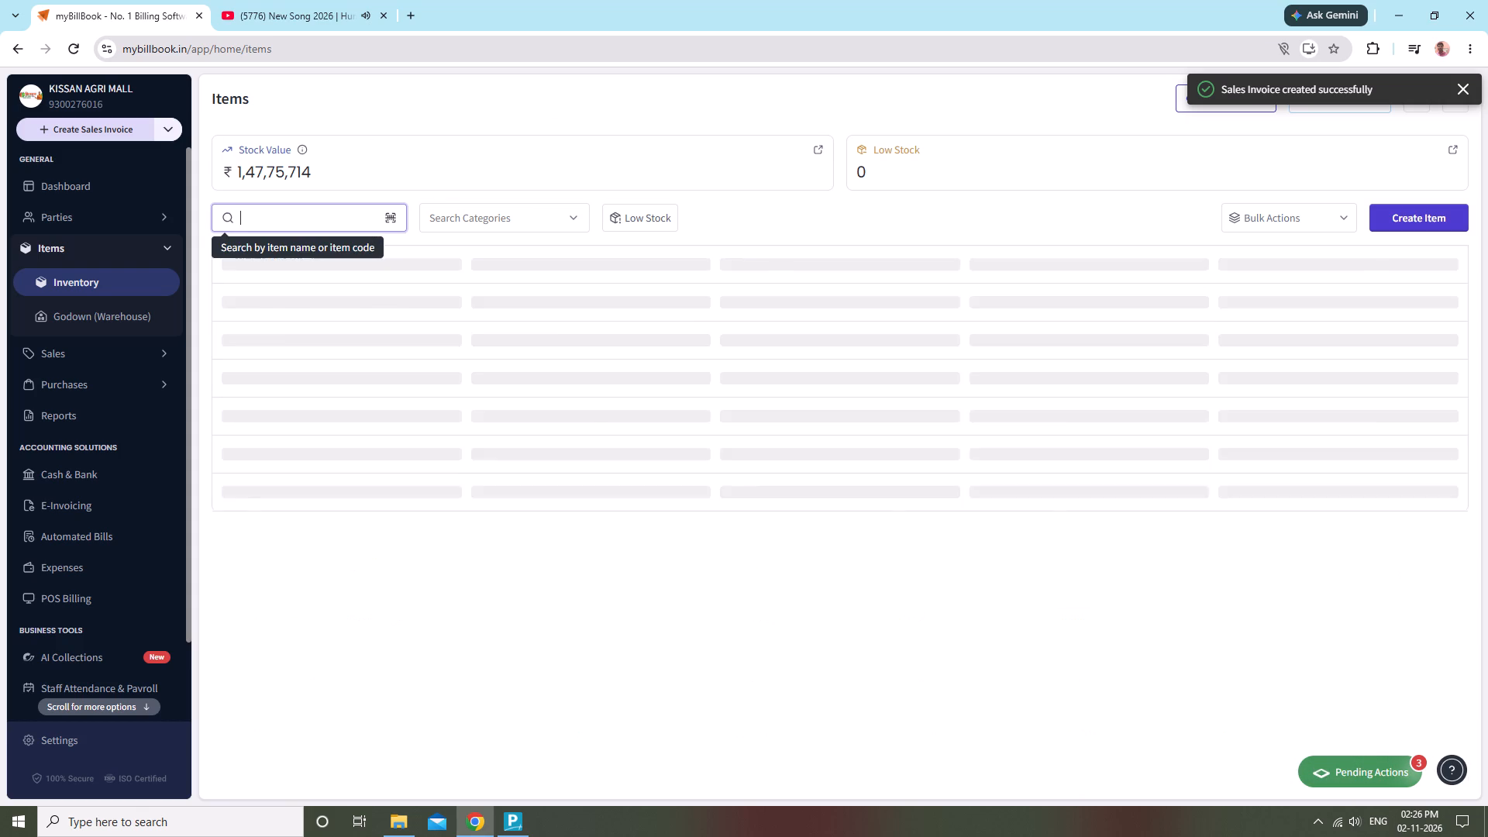
type("2851")
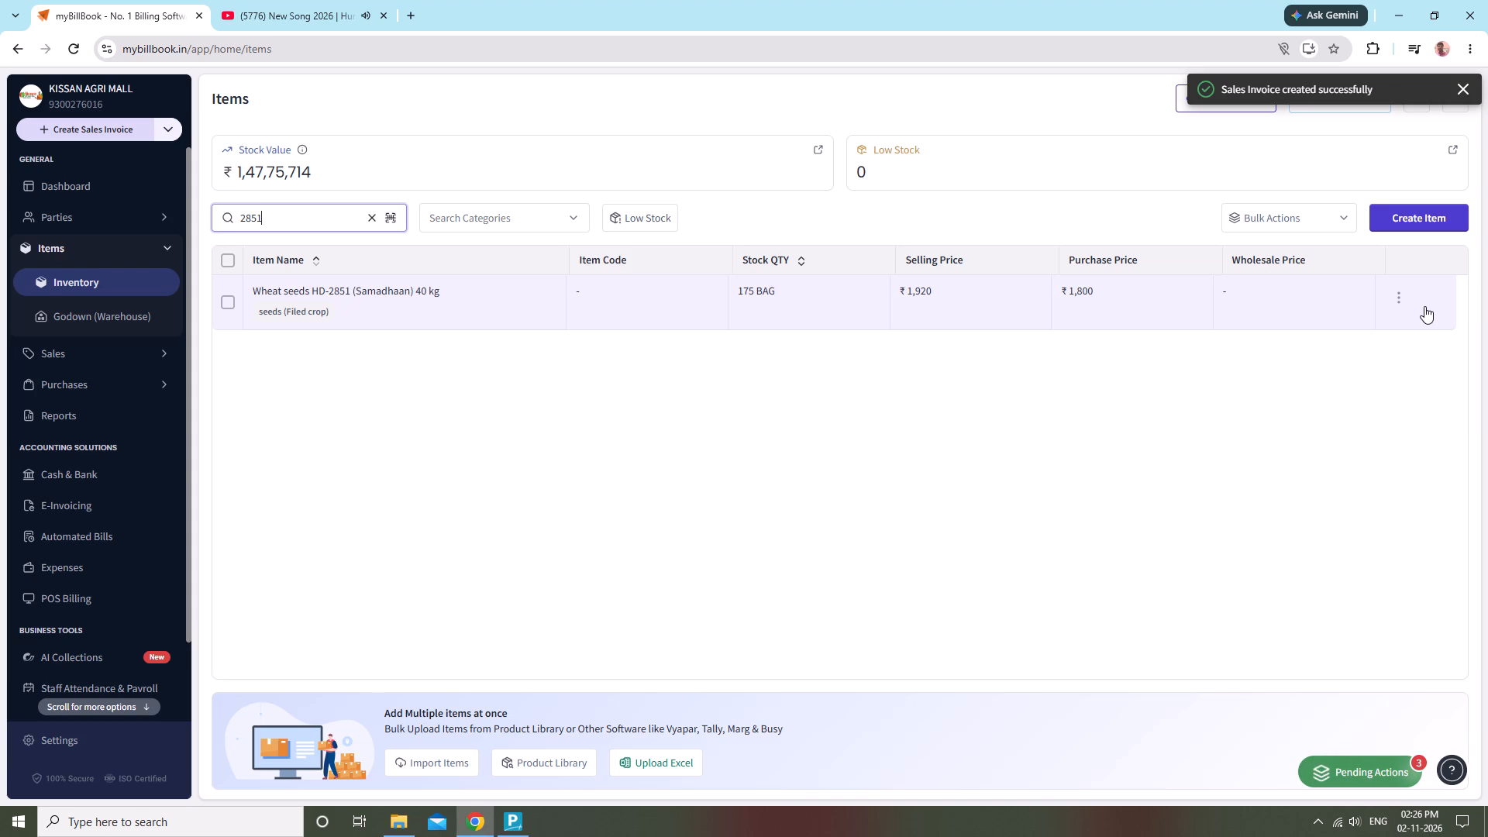
left_click(1403, 297)
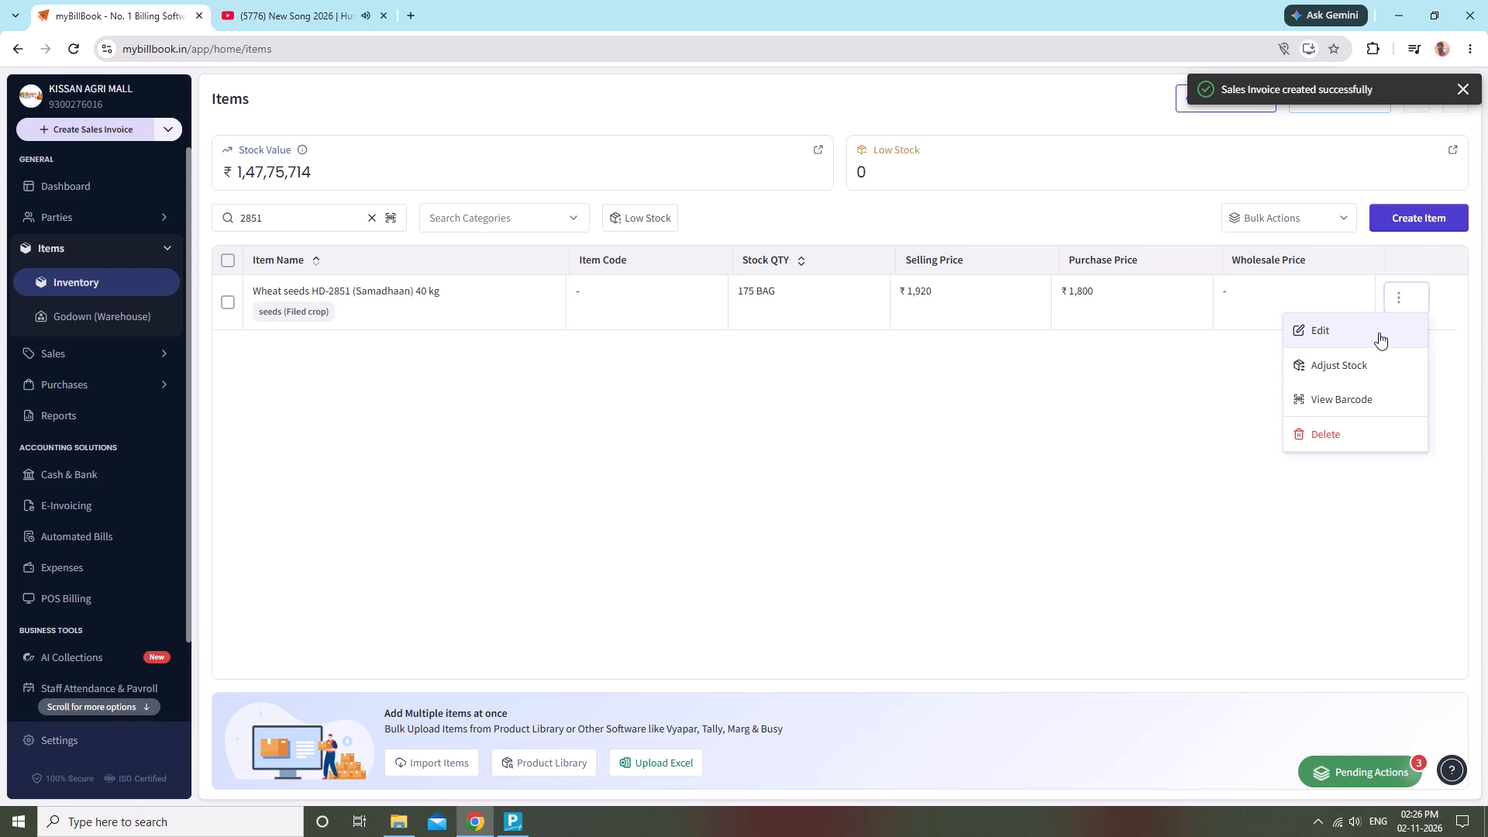
left_click(1364, 336)
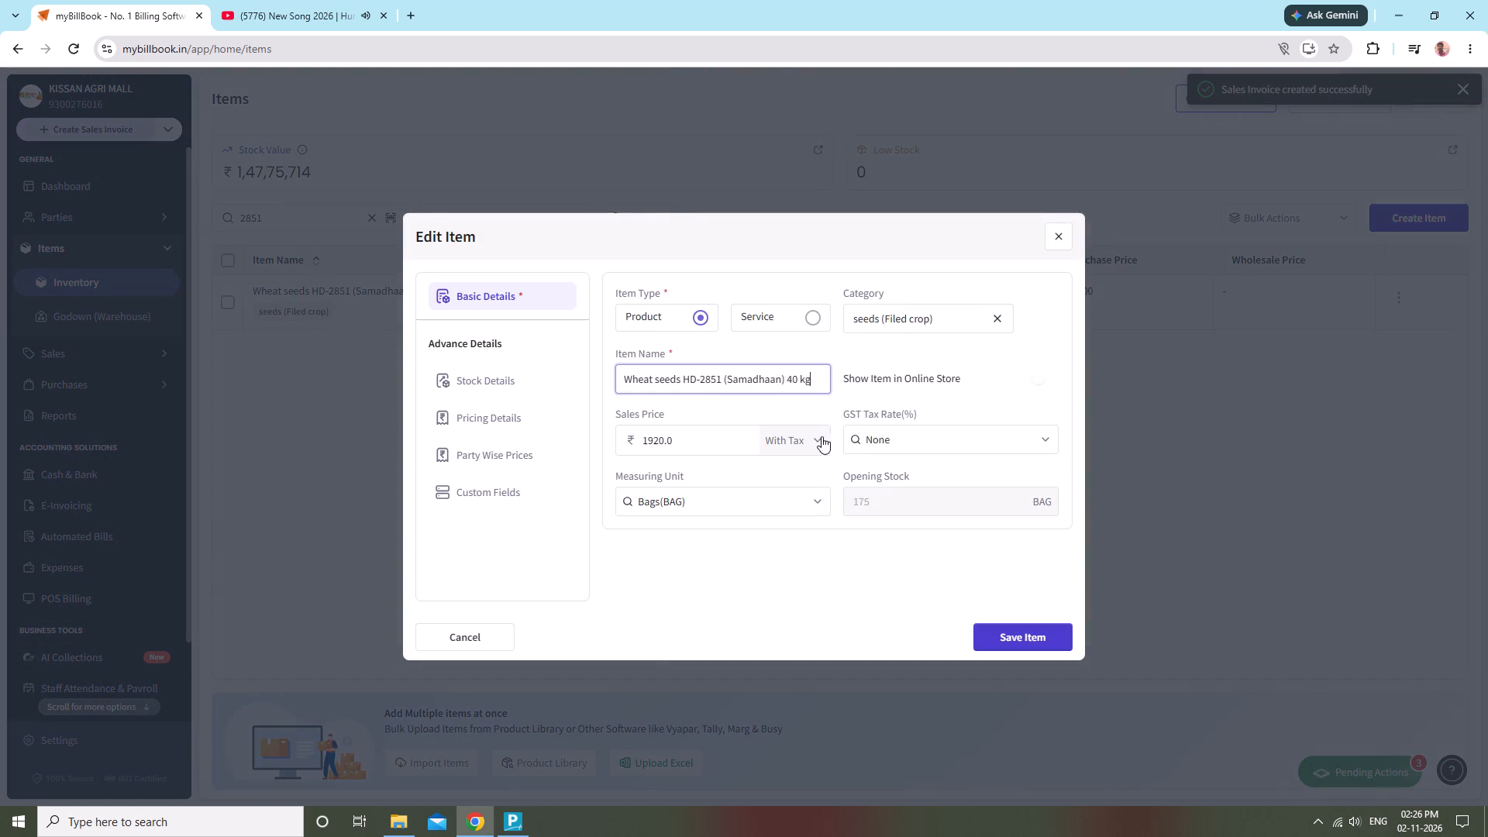
left_click(694, 446)
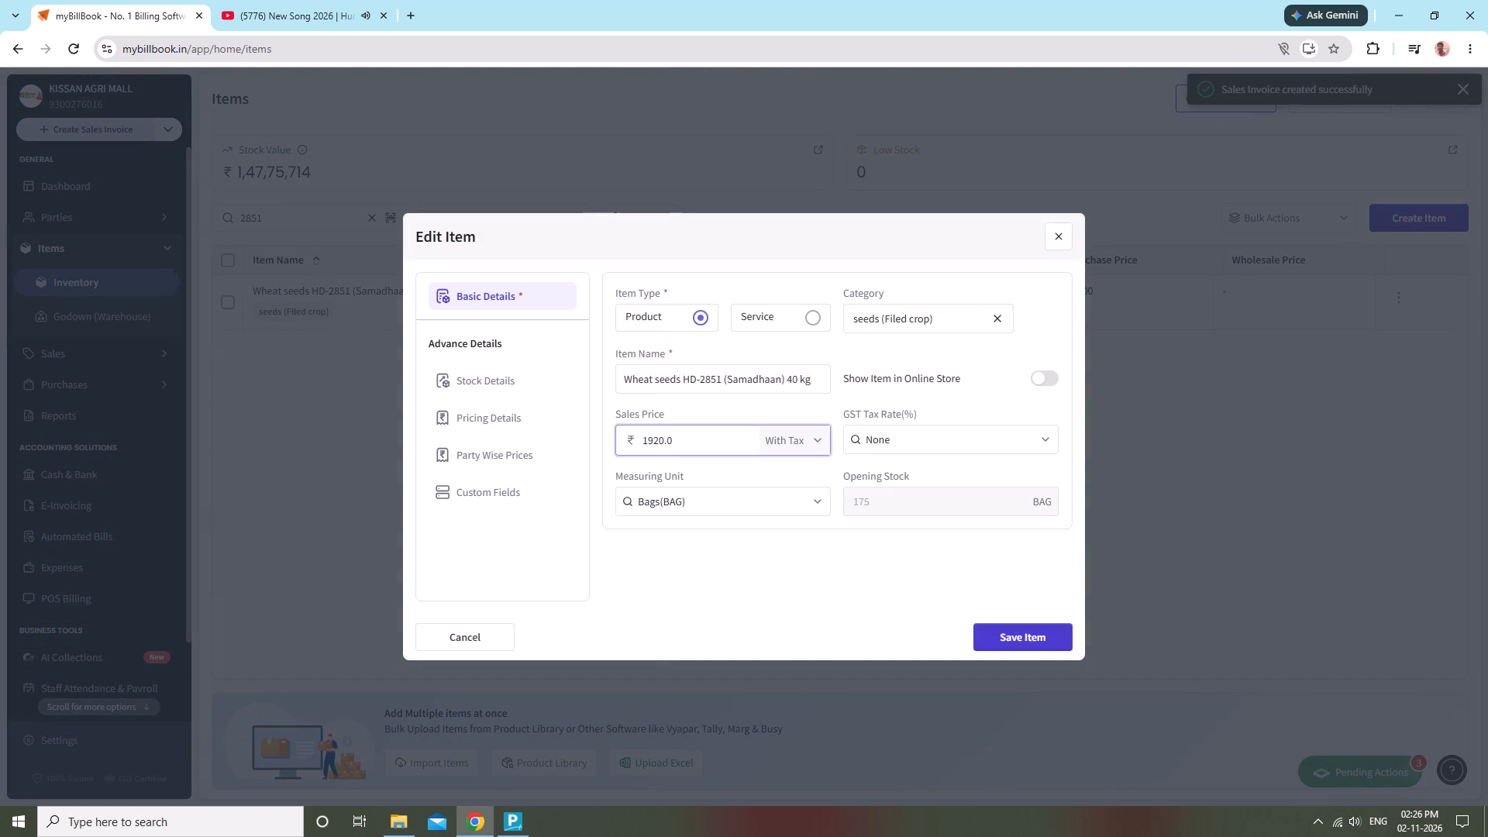
key("BackSpace")
key("BackSpace")
key("BackSpace")
key("BackSpace")
key("BackSpace")
type("840")
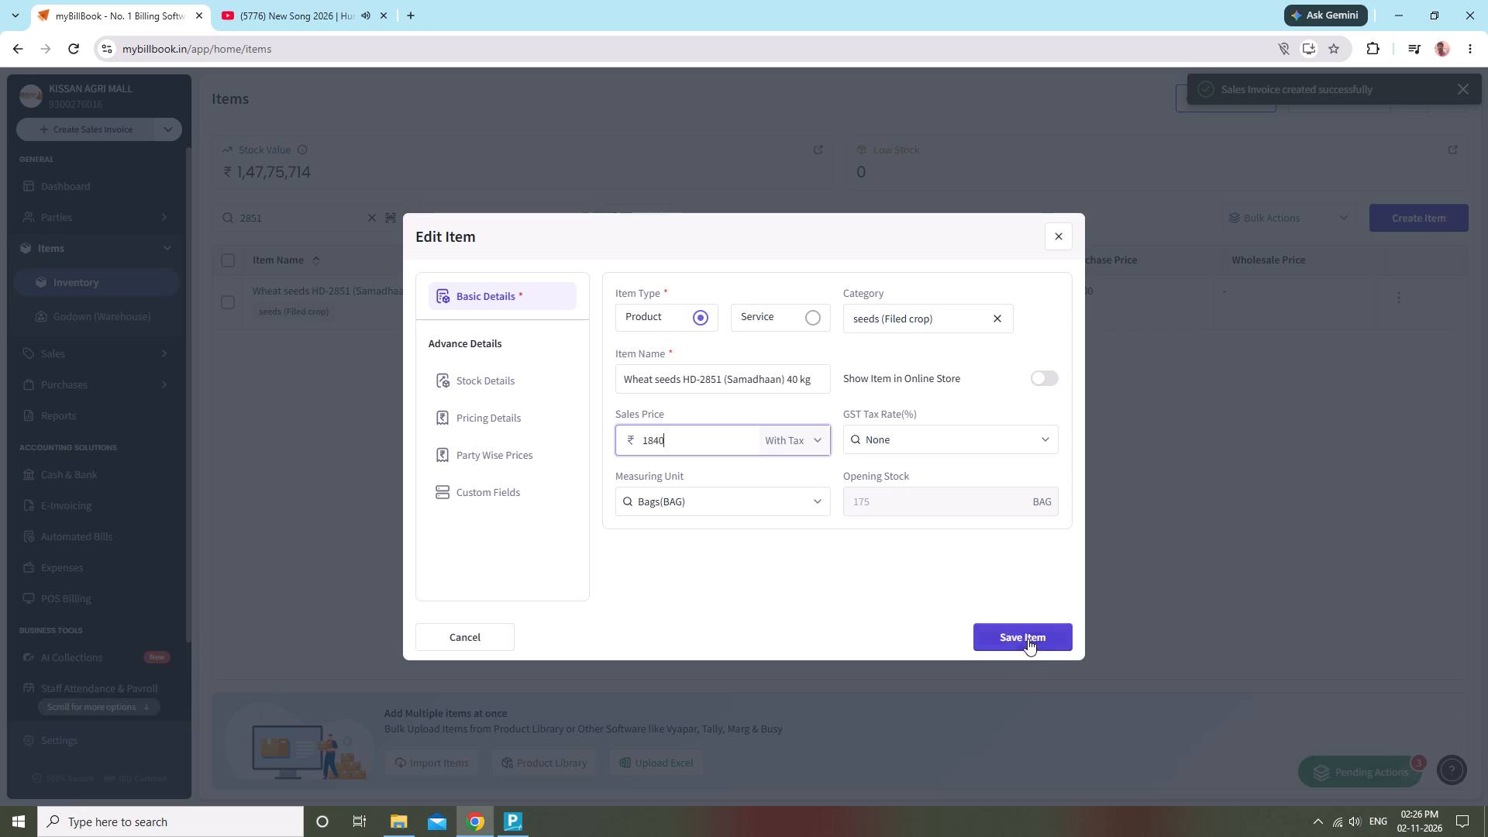
left_click(1027, 637)
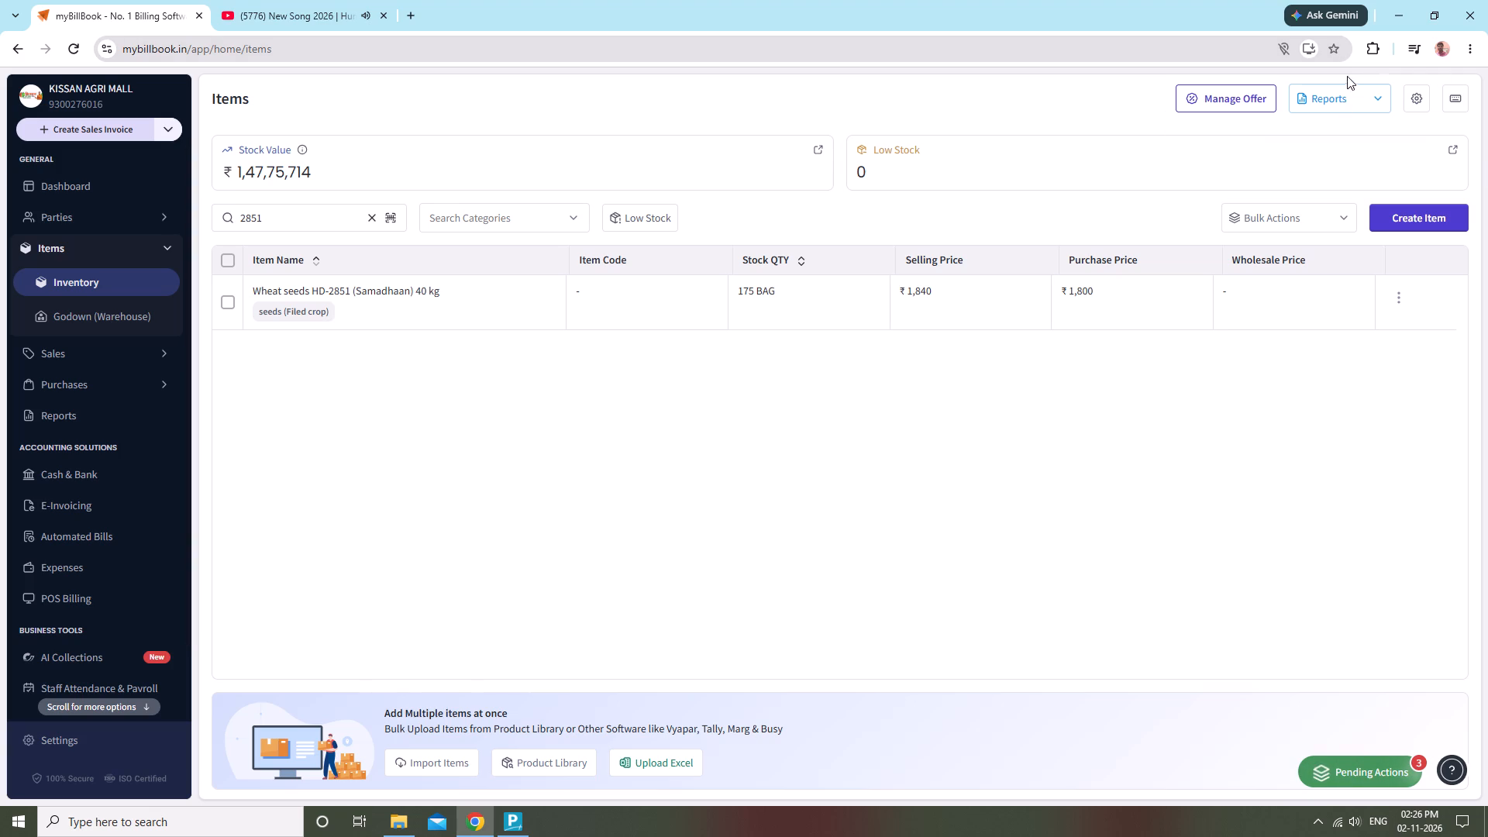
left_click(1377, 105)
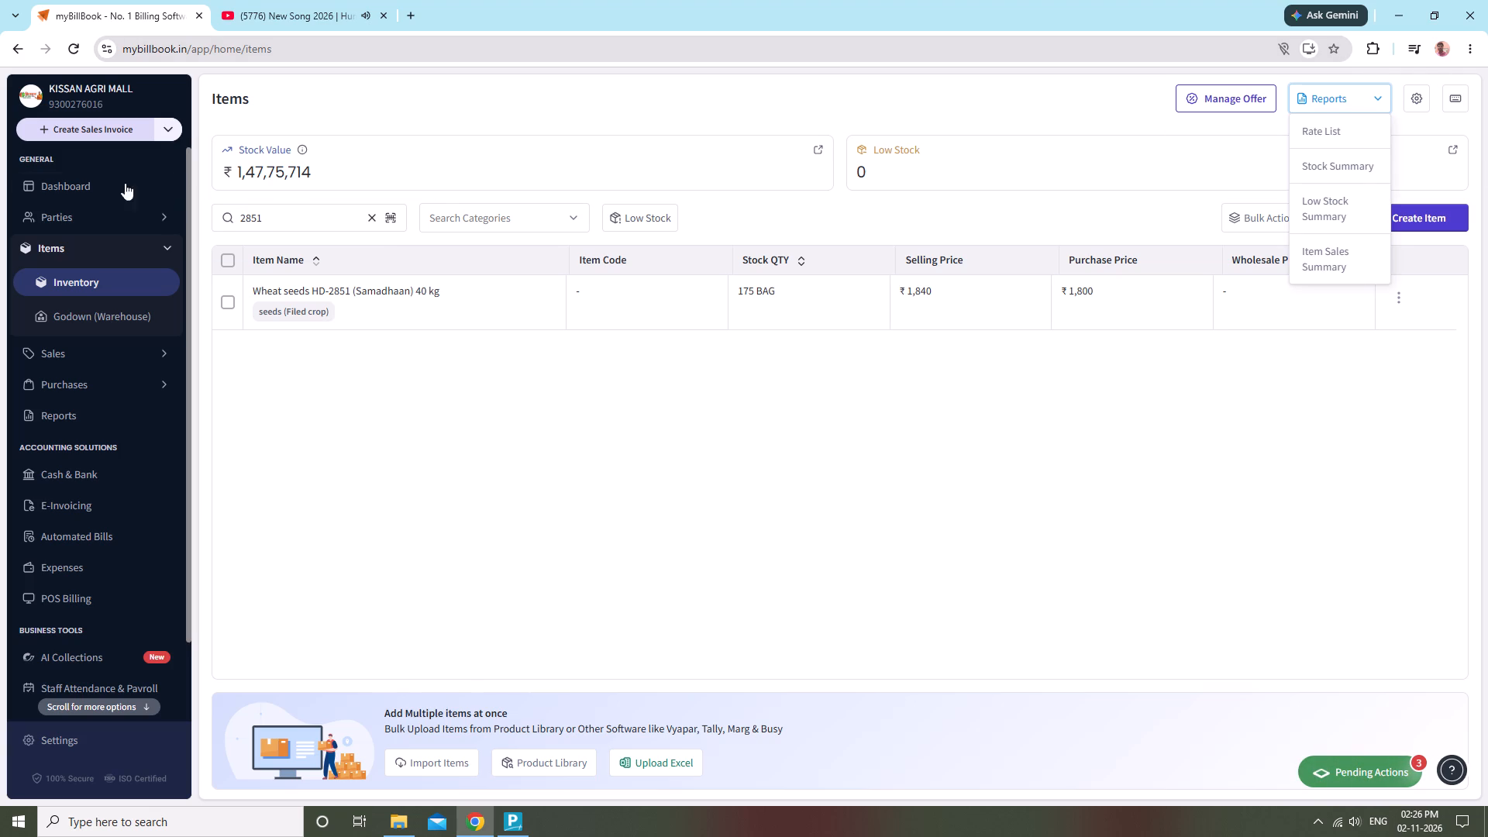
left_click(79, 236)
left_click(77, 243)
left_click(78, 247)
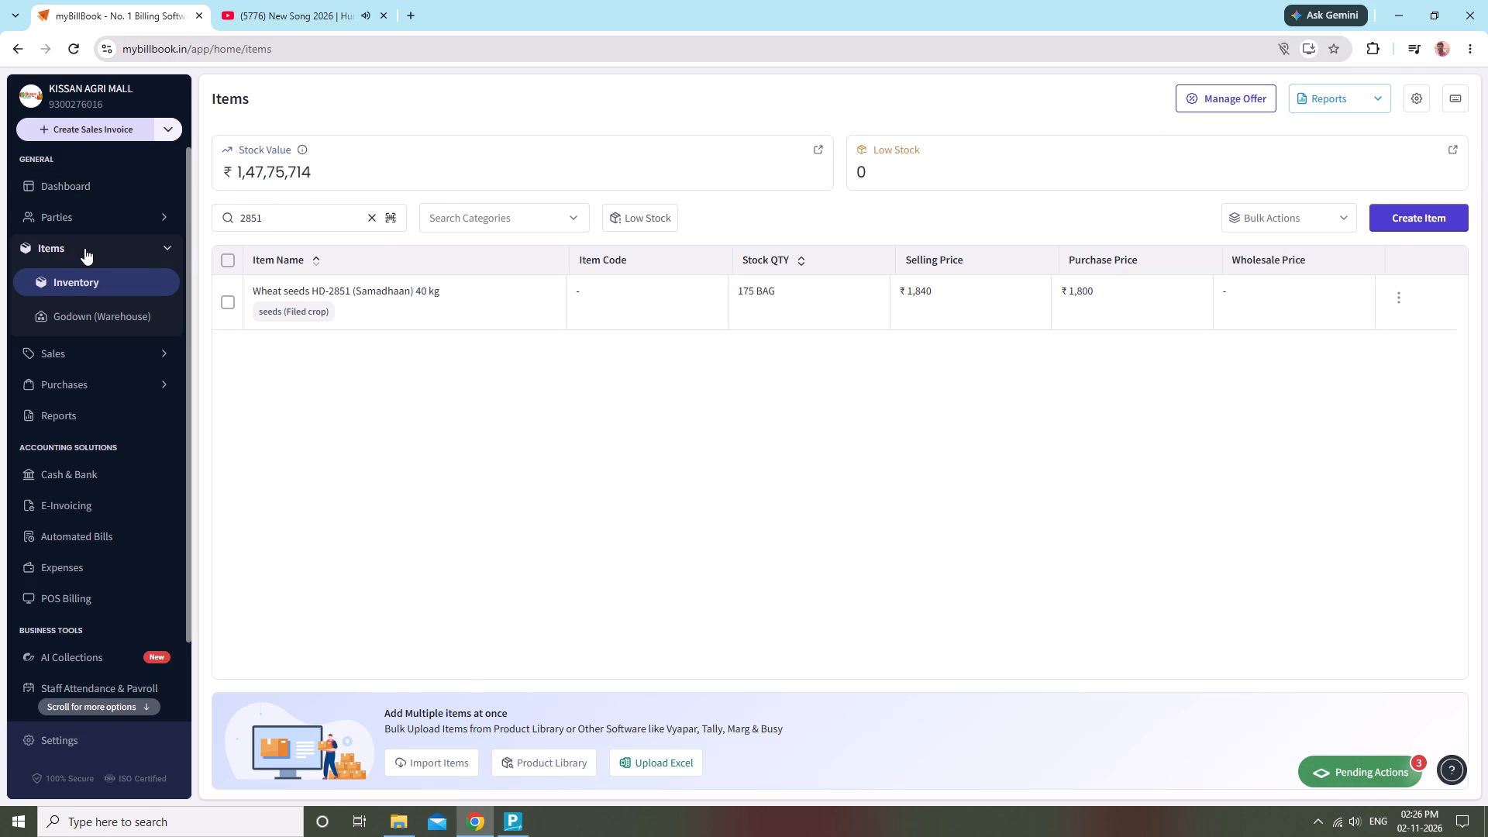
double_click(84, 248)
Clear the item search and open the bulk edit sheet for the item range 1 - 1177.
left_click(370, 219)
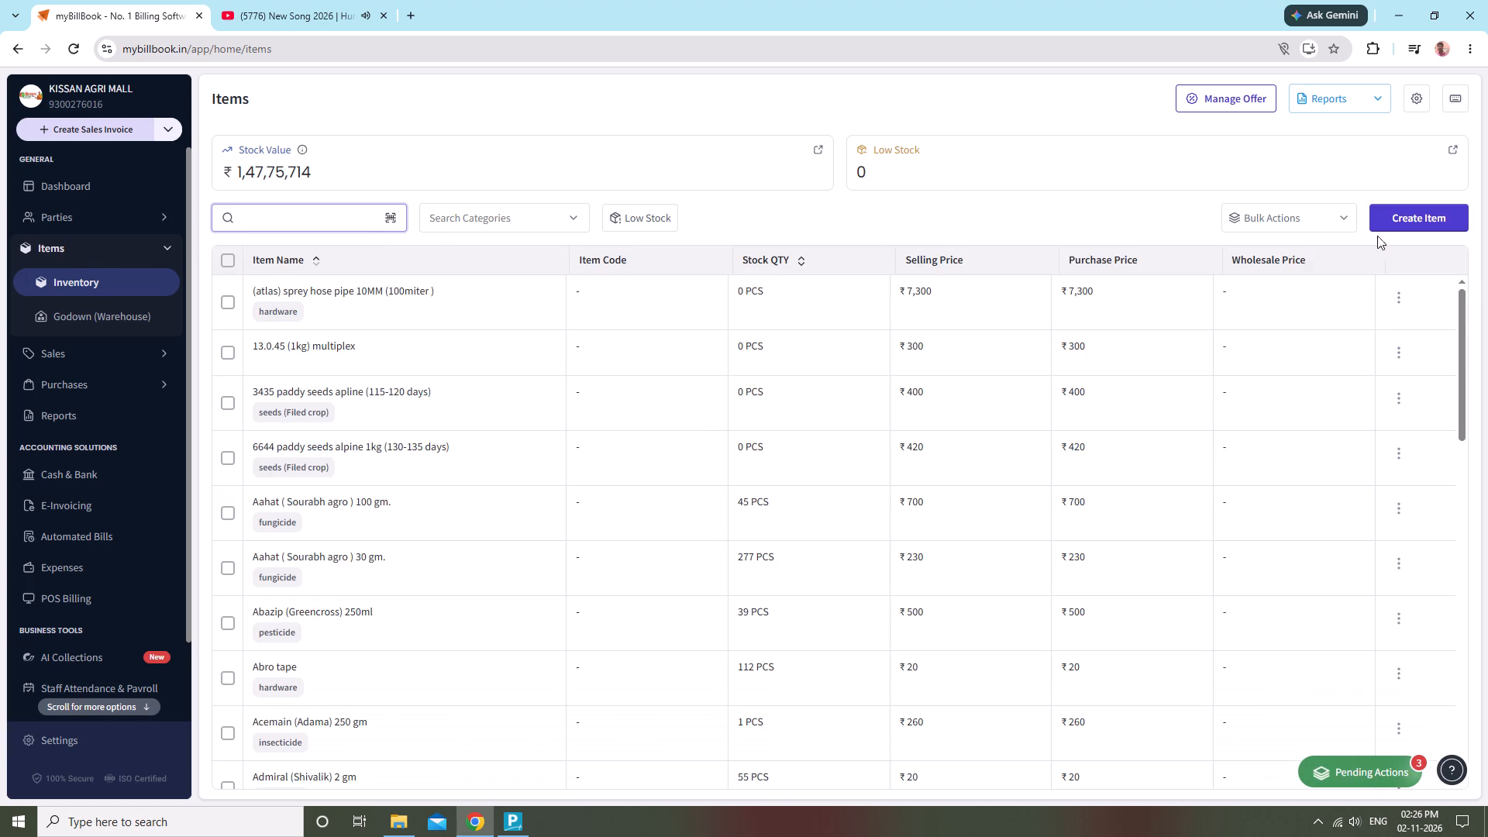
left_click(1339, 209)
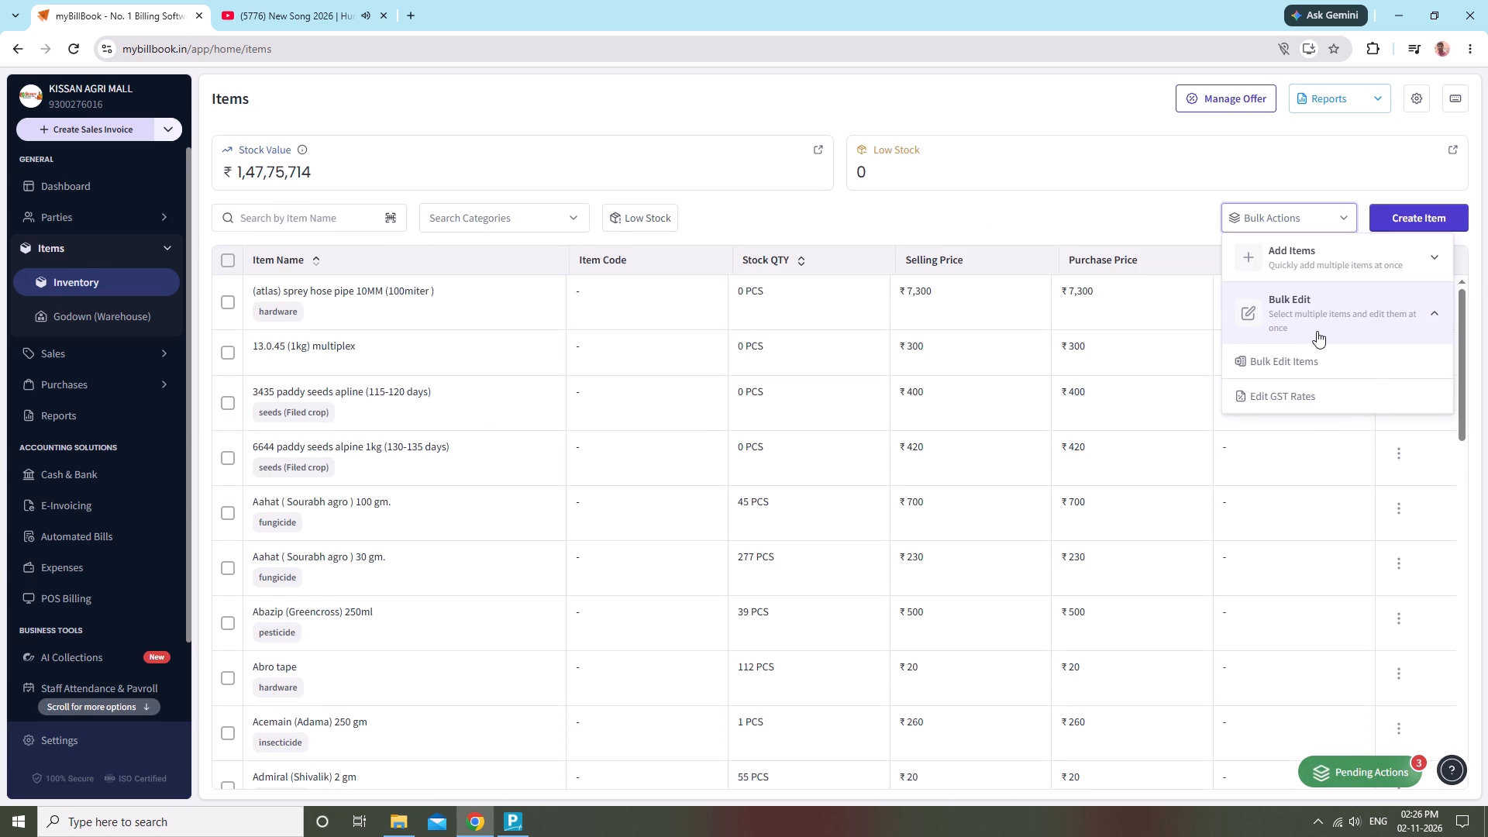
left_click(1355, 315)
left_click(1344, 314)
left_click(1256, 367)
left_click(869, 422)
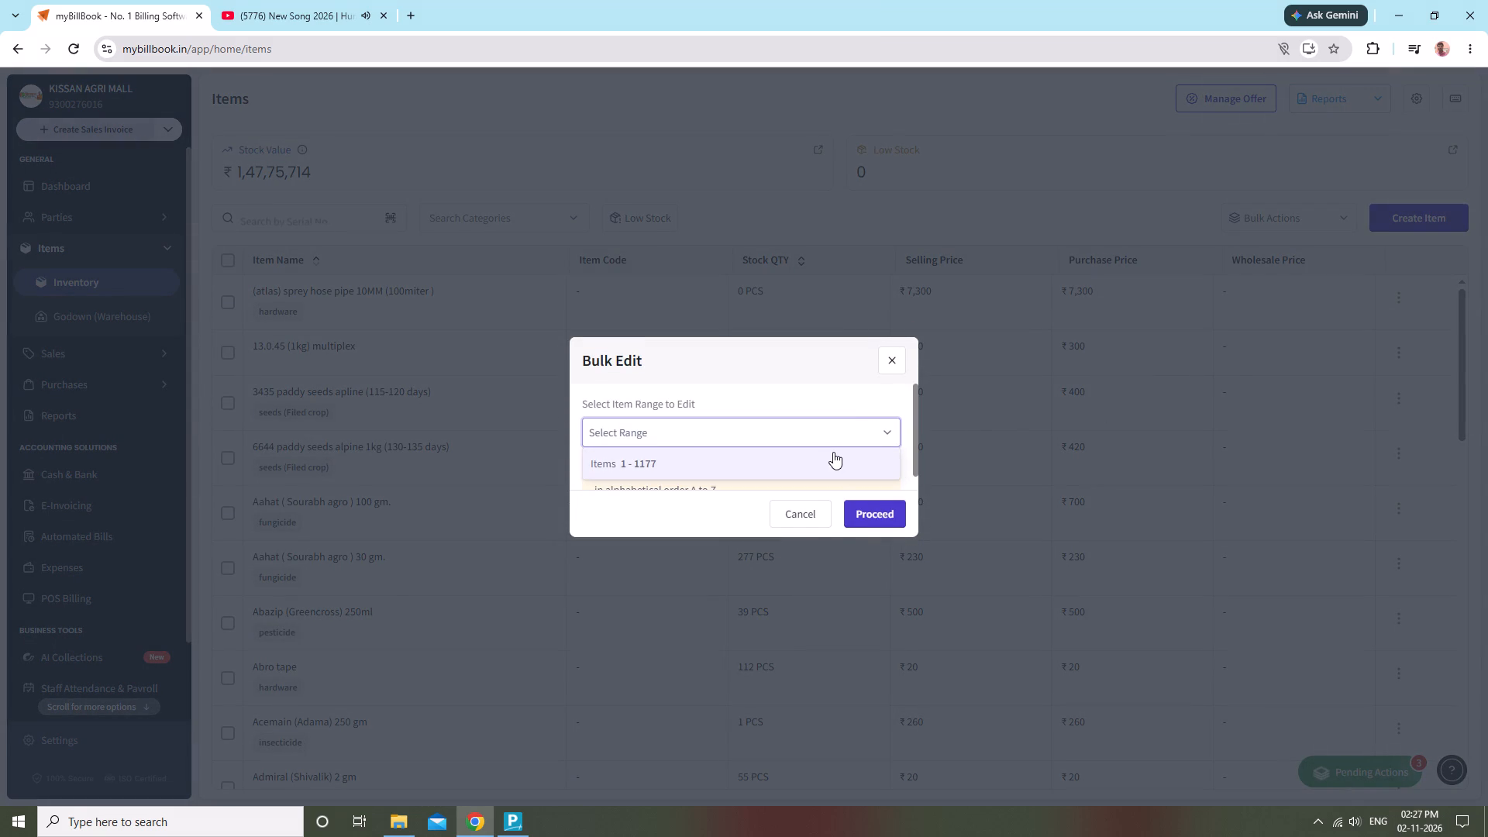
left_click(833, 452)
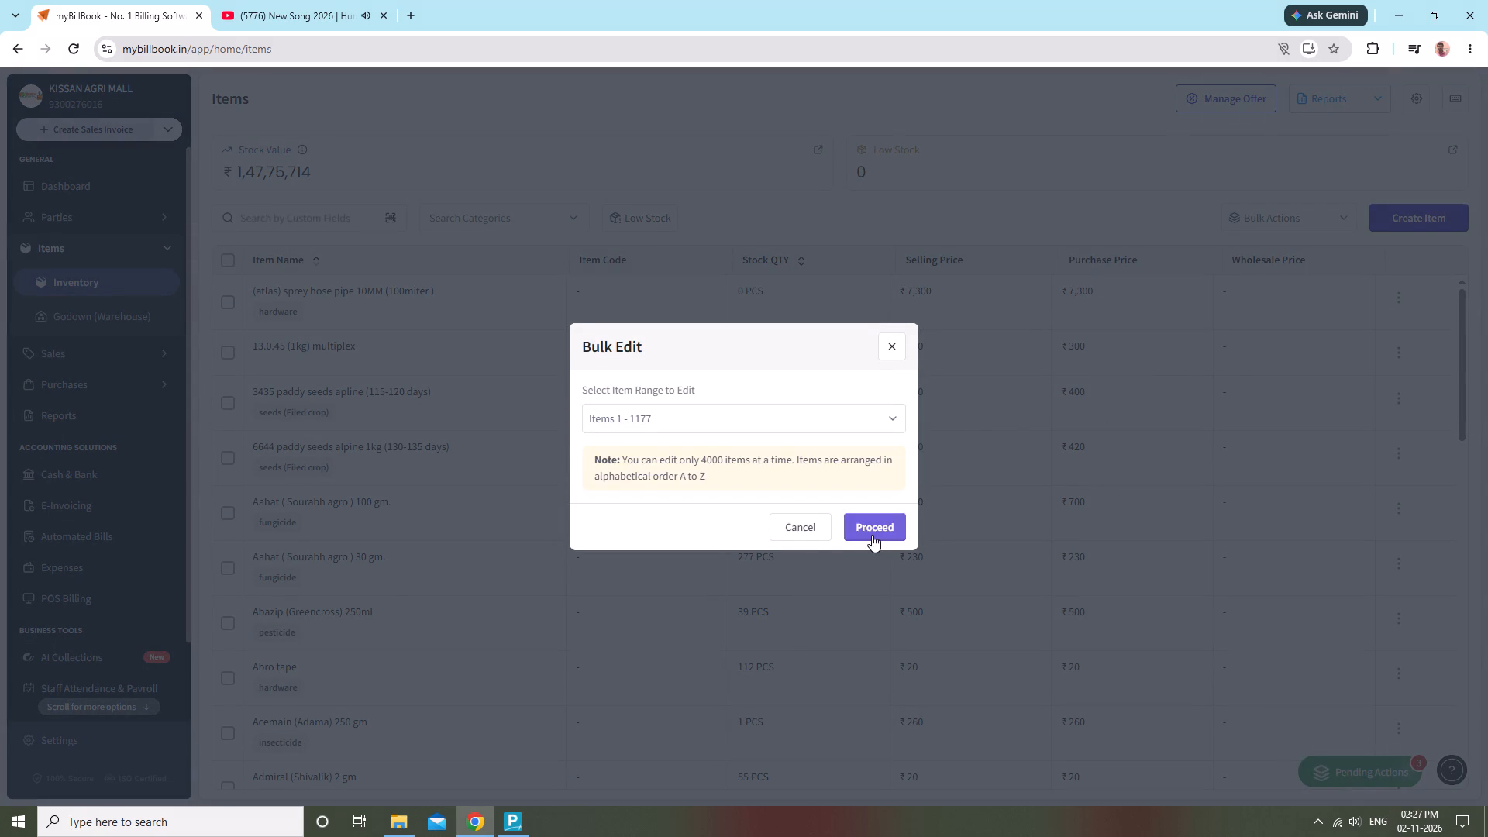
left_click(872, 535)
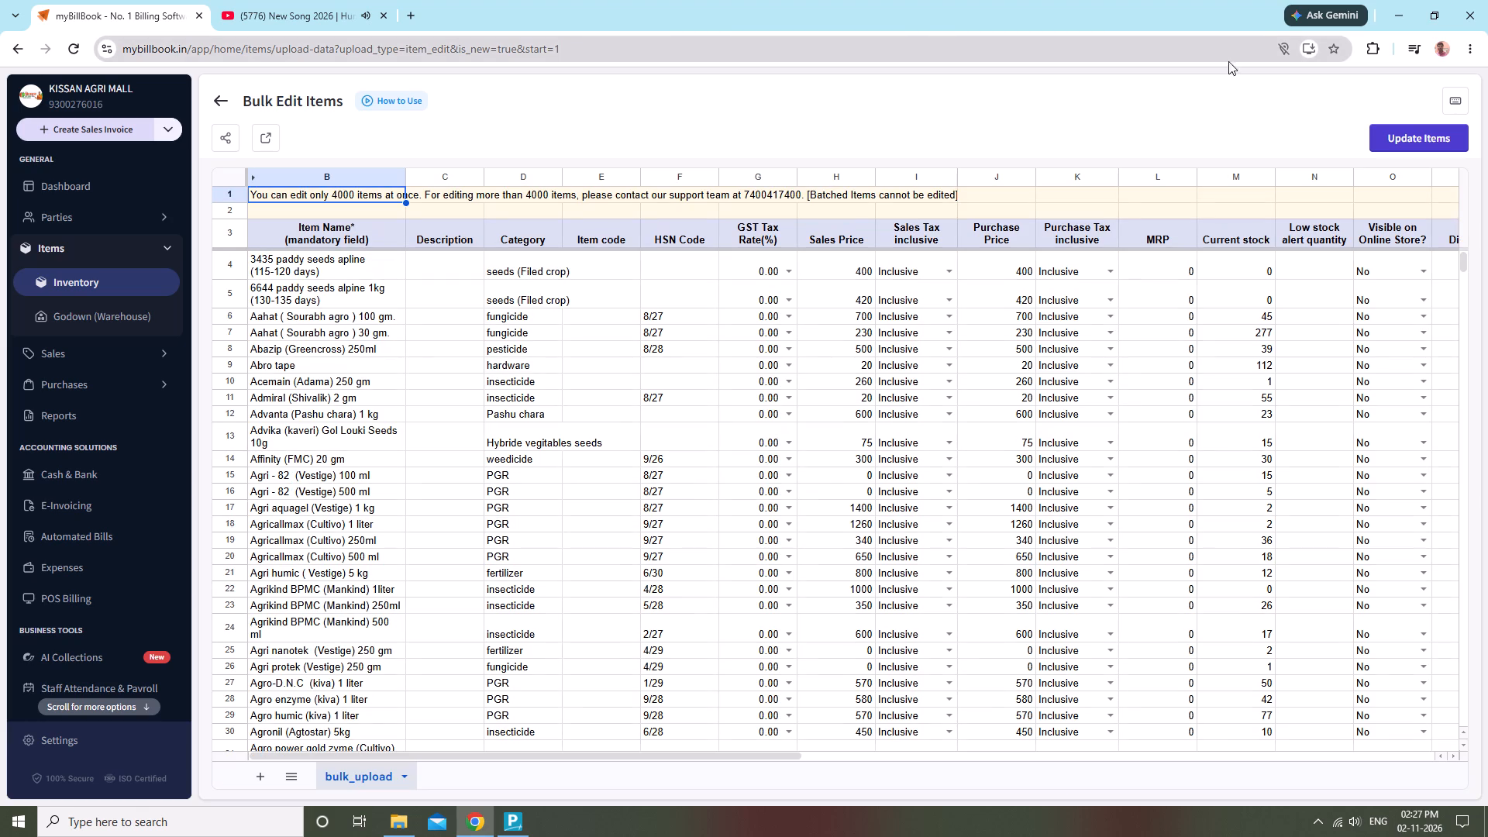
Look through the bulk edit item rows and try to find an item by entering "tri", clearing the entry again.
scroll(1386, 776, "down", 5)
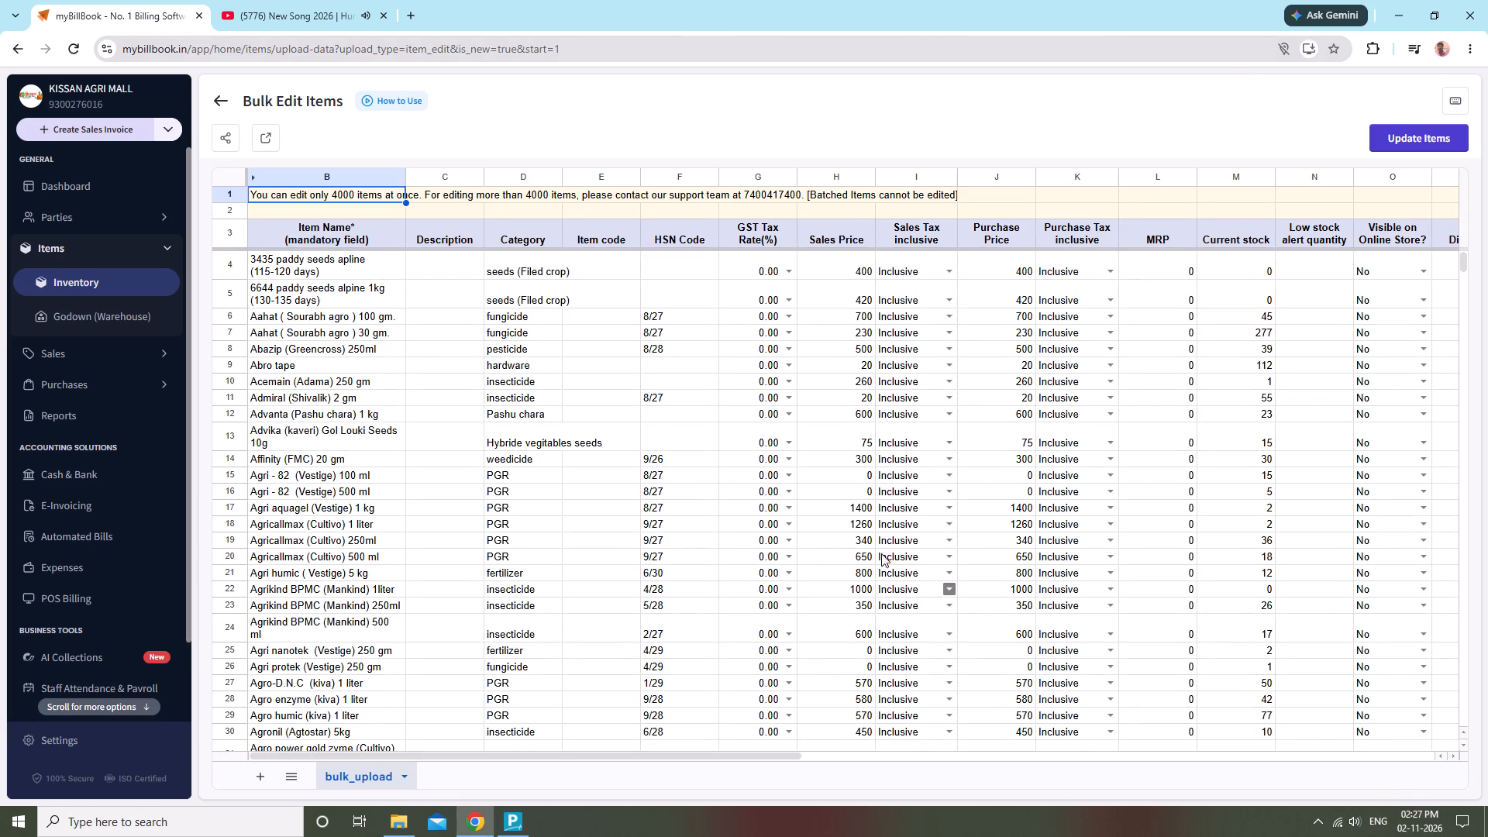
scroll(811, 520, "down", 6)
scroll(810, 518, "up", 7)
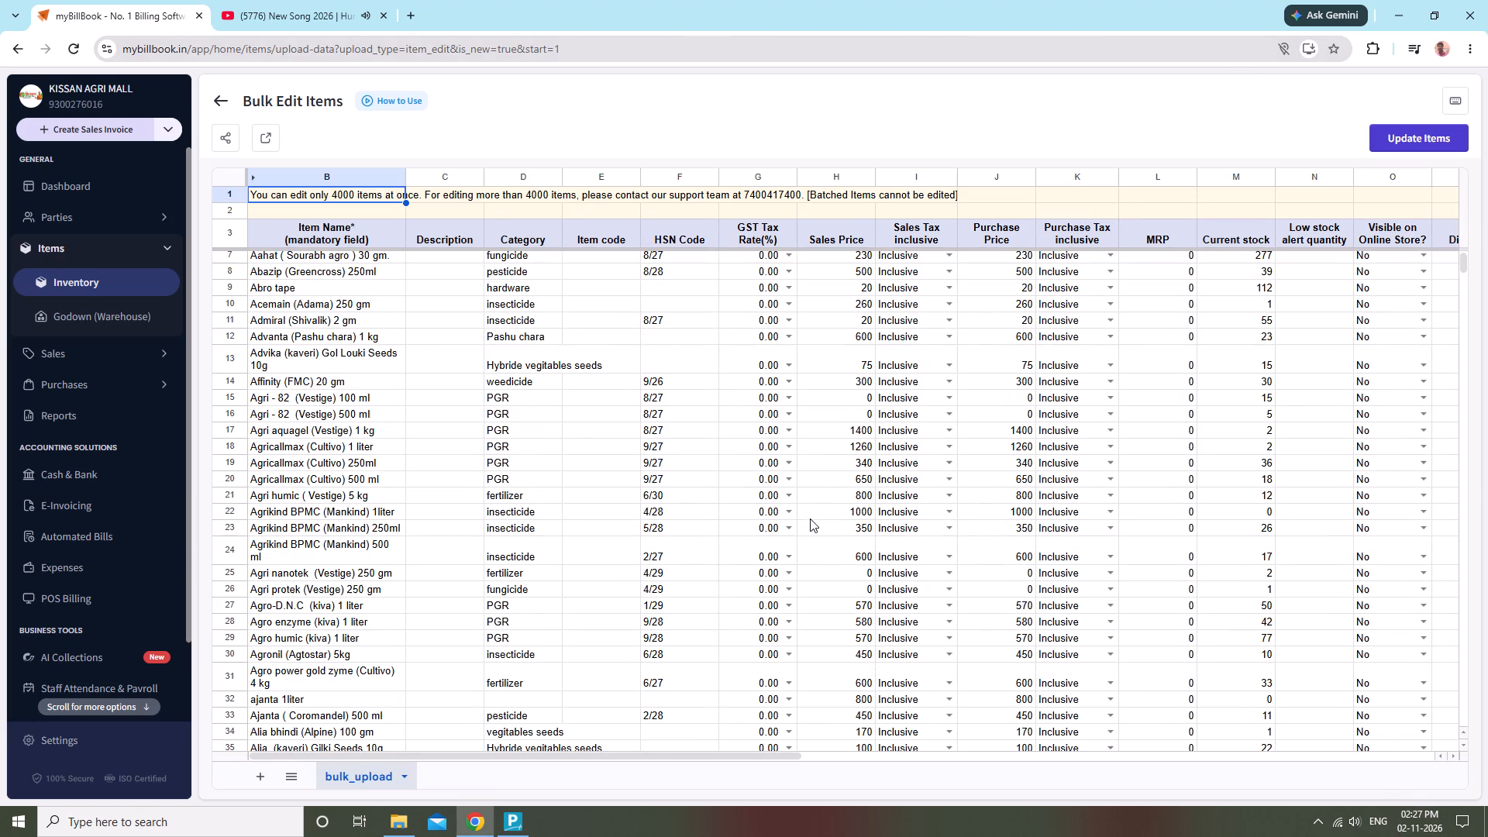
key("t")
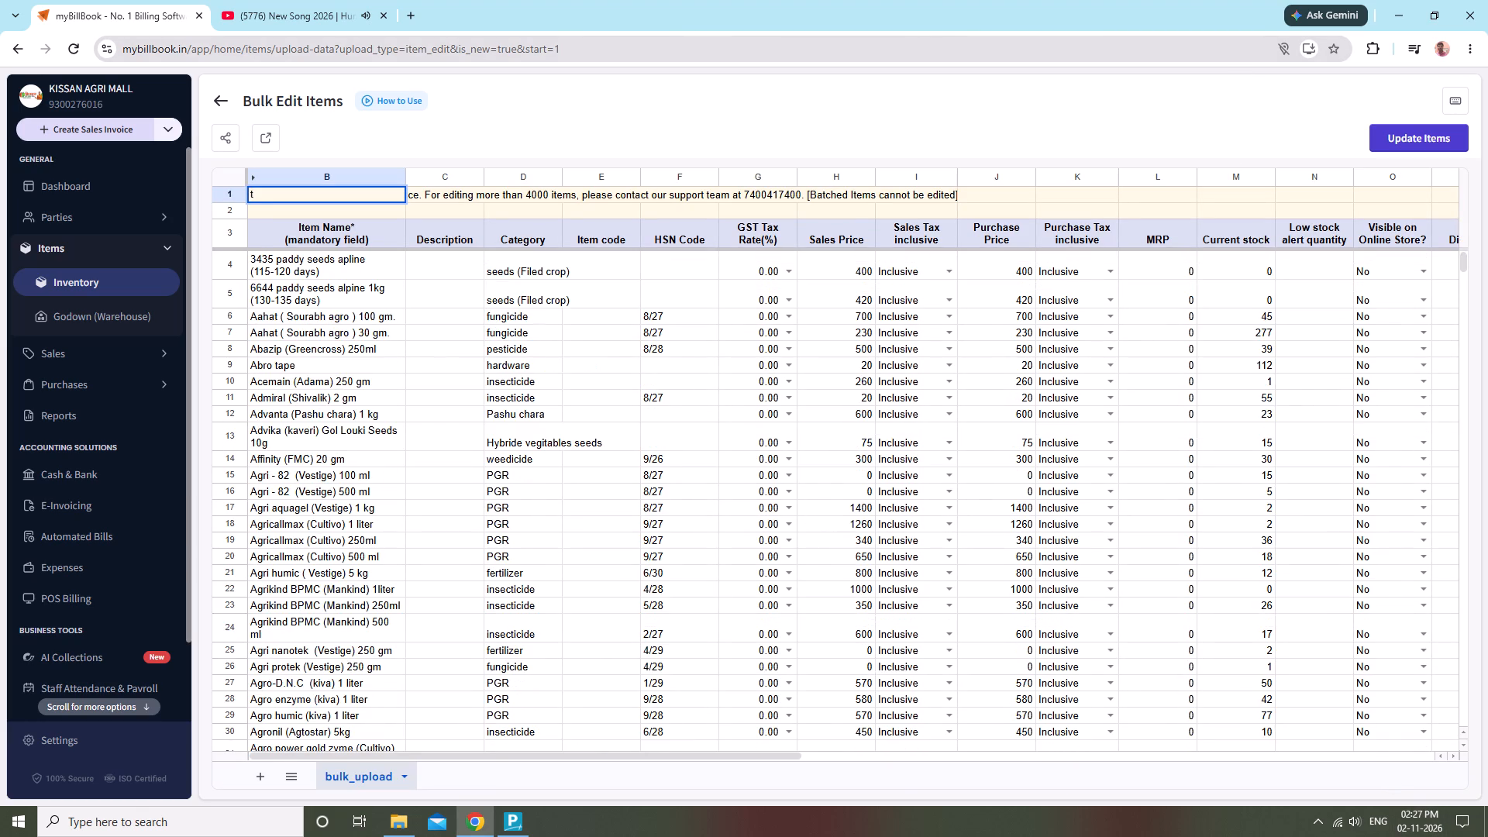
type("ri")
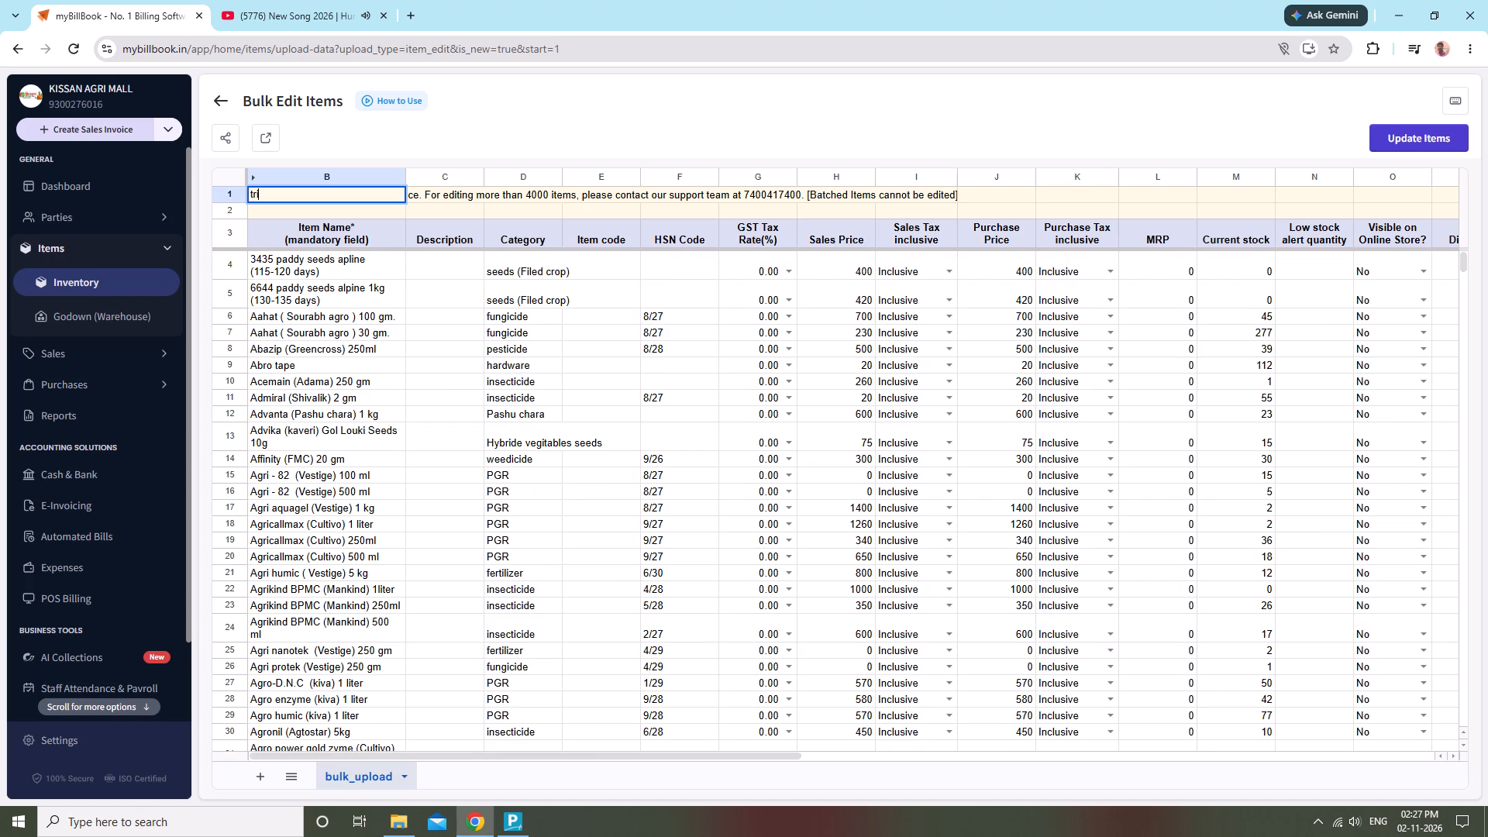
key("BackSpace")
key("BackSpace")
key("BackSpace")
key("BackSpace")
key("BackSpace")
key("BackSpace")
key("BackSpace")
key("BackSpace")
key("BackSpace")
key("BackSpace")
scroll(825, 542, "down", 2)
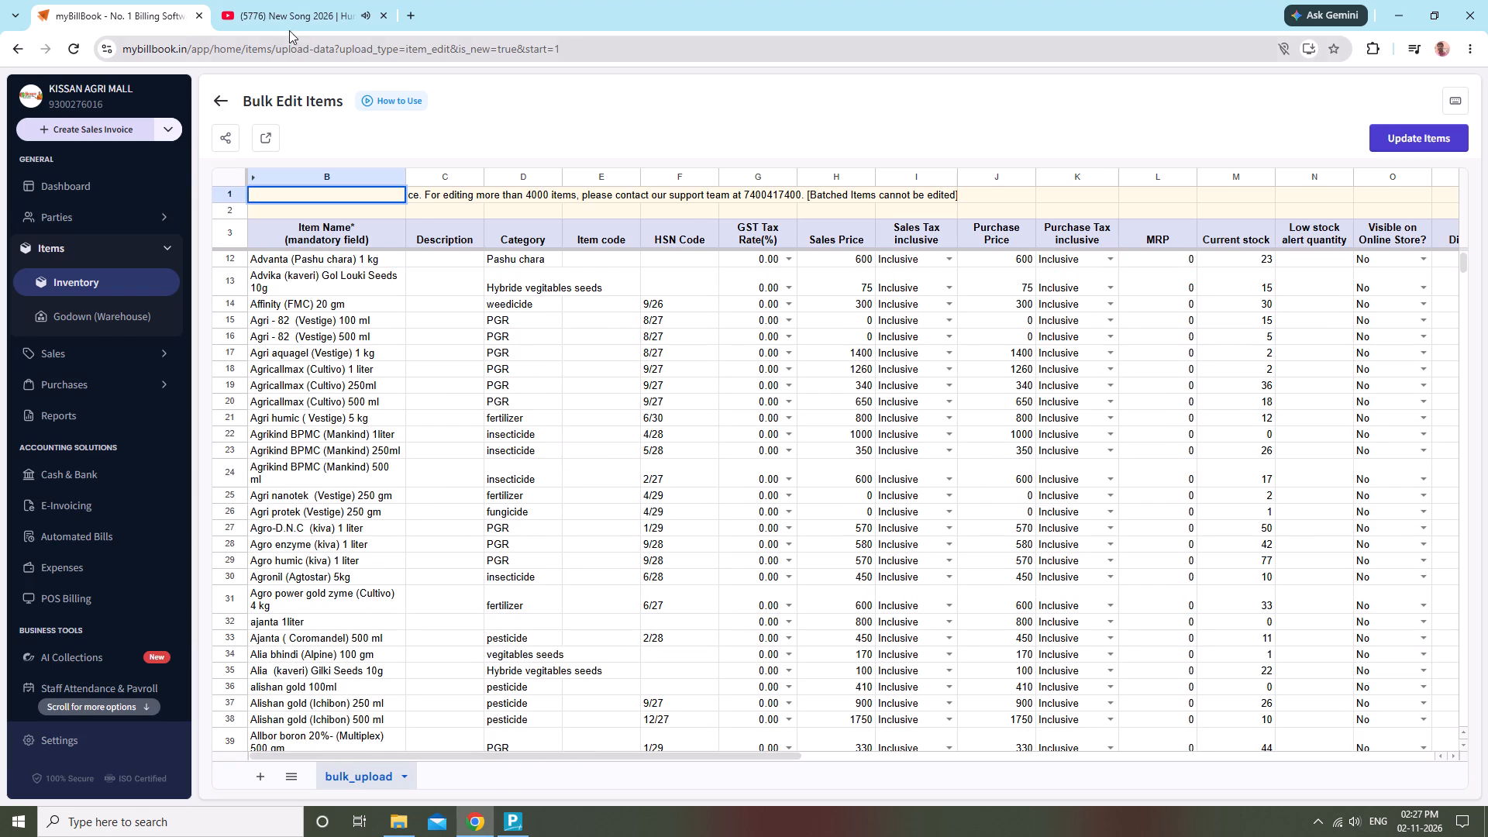
Check the list of spreadsheet keyboard shortcuts and close it.
left_click(1455, 99)
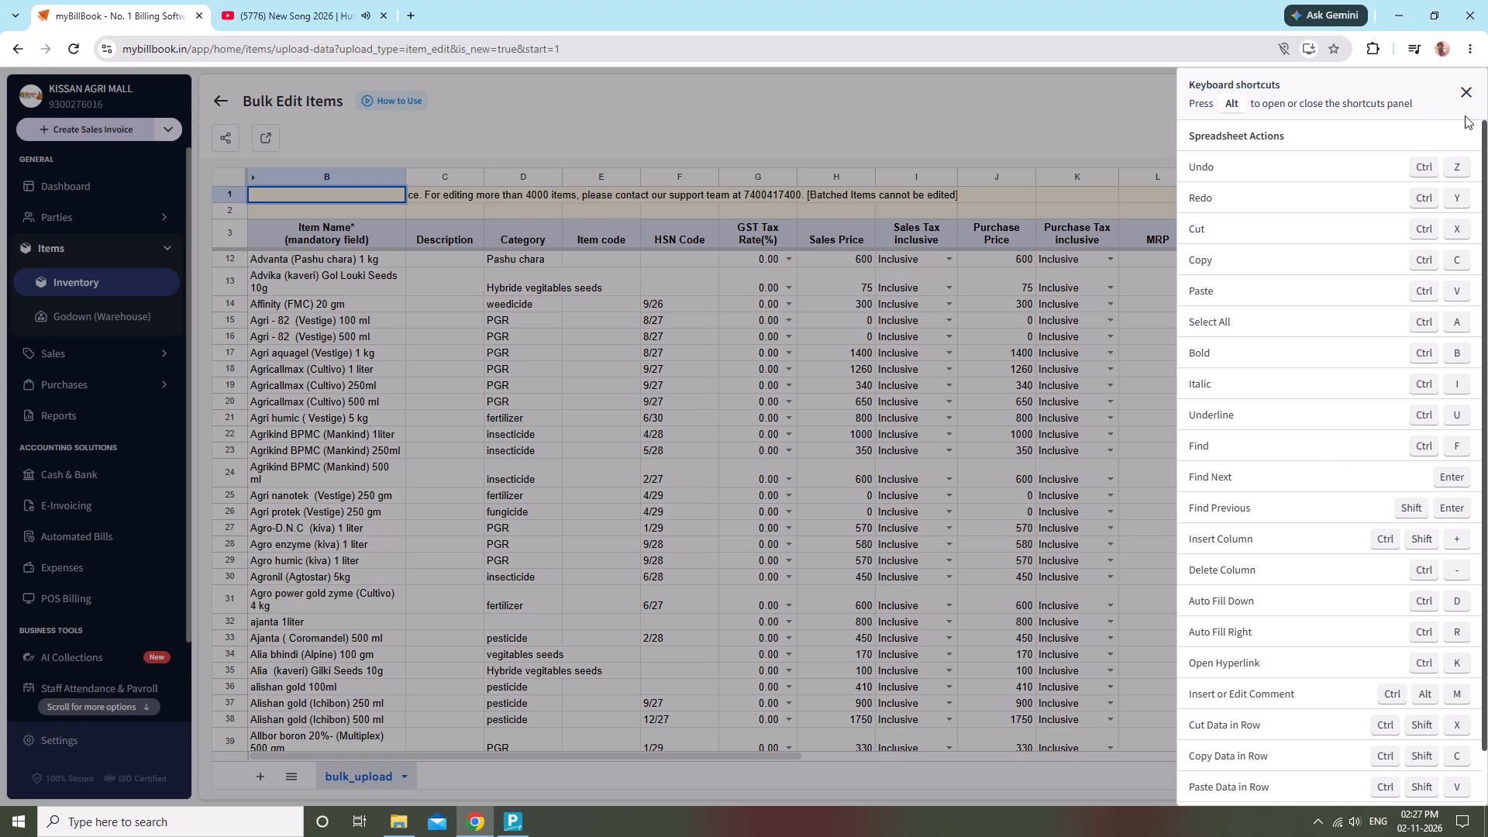
left_click(1466, 88)
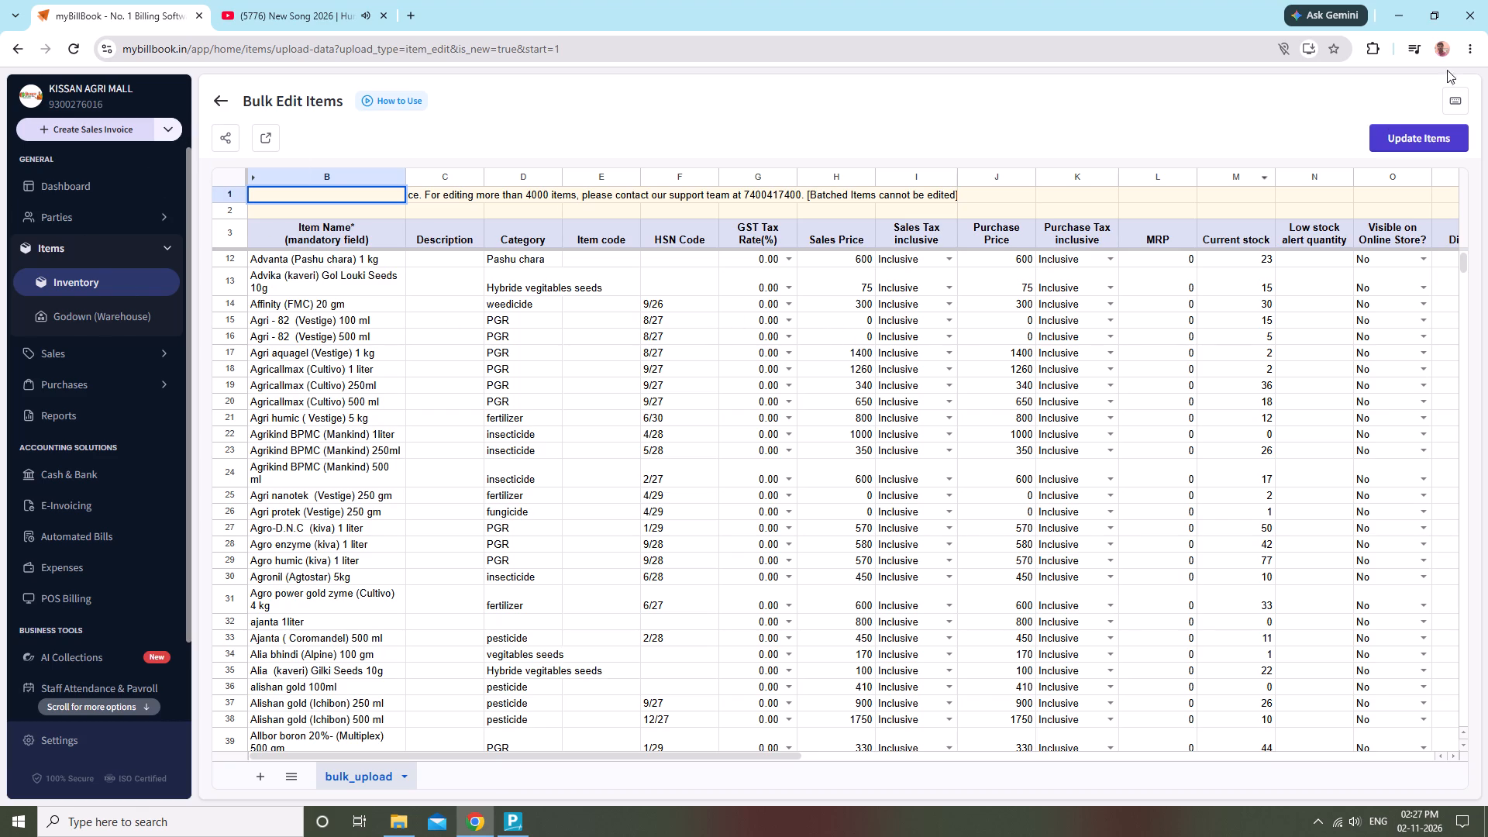
left_click(1462, 112)
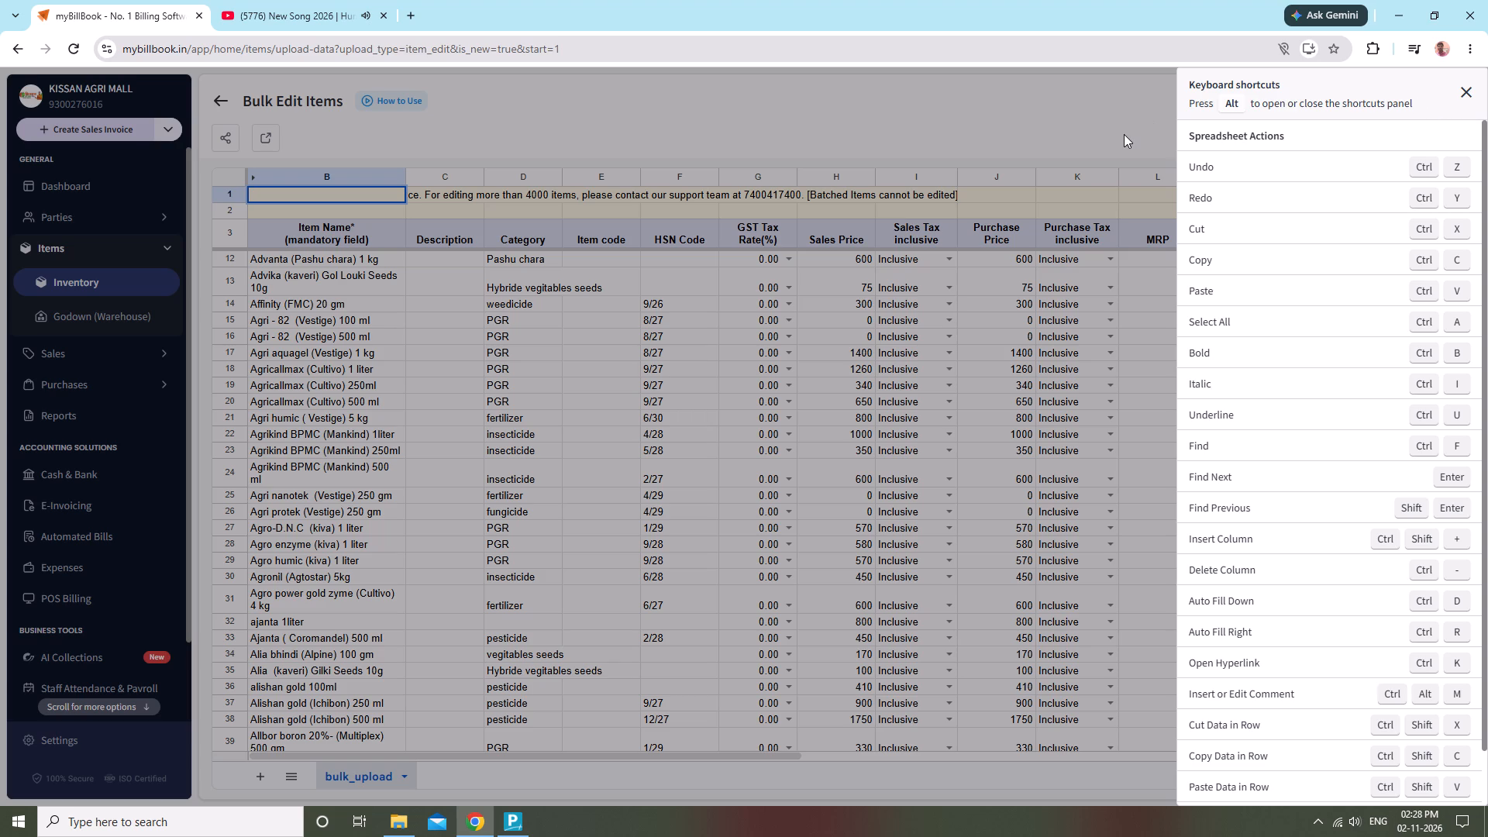
left_click(538, 119)
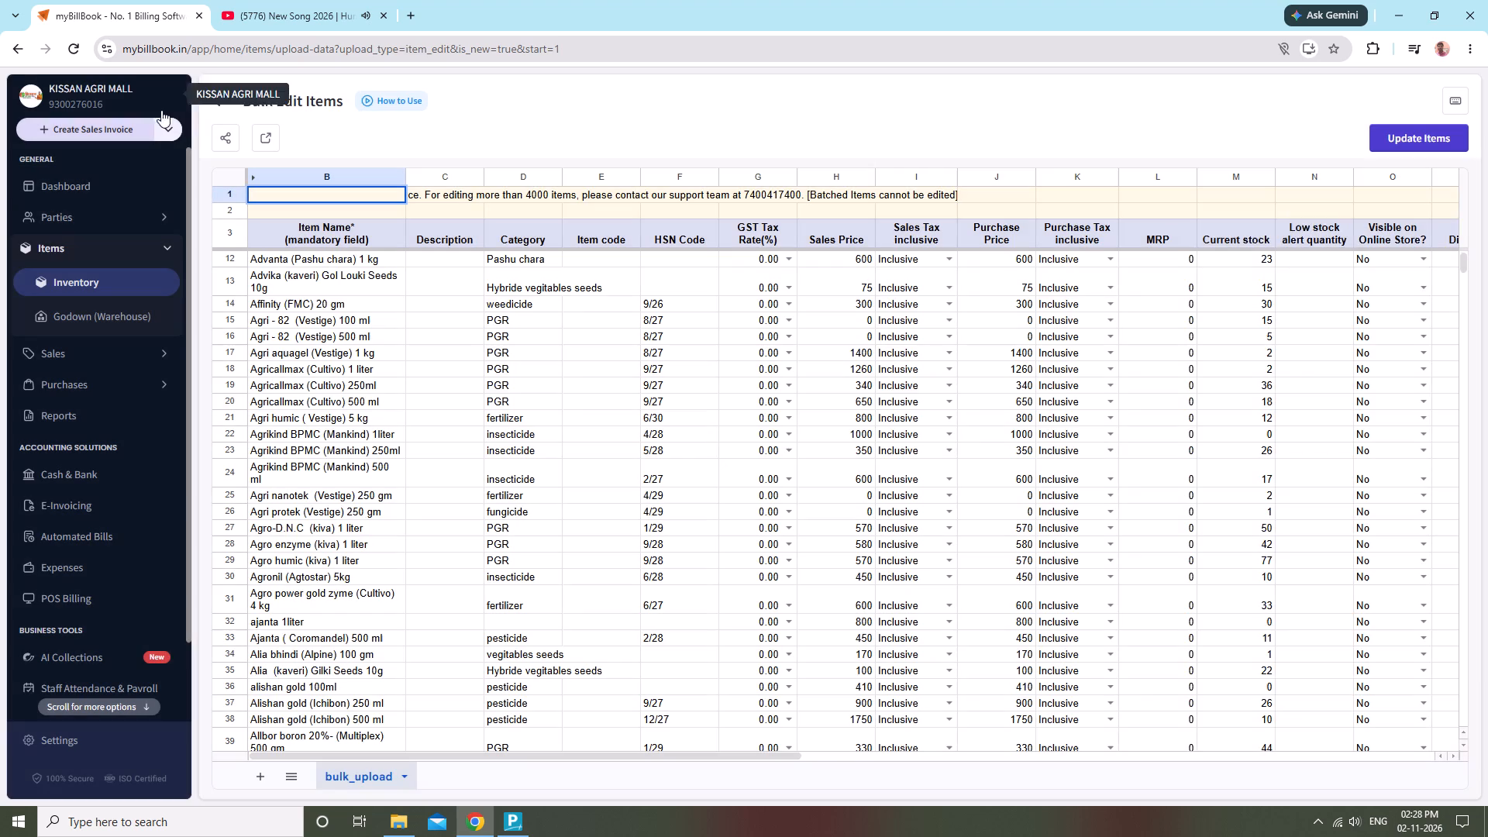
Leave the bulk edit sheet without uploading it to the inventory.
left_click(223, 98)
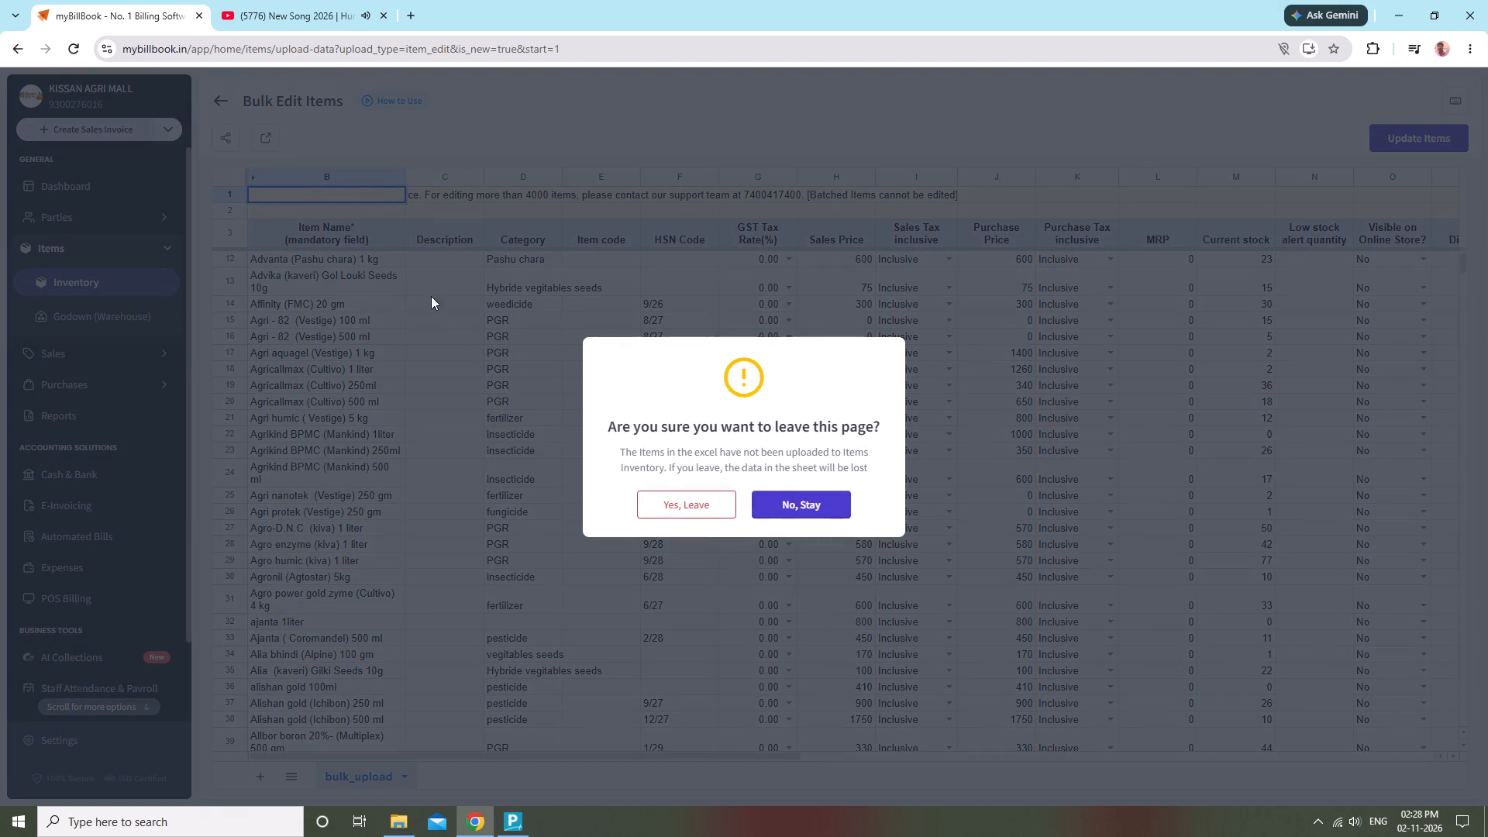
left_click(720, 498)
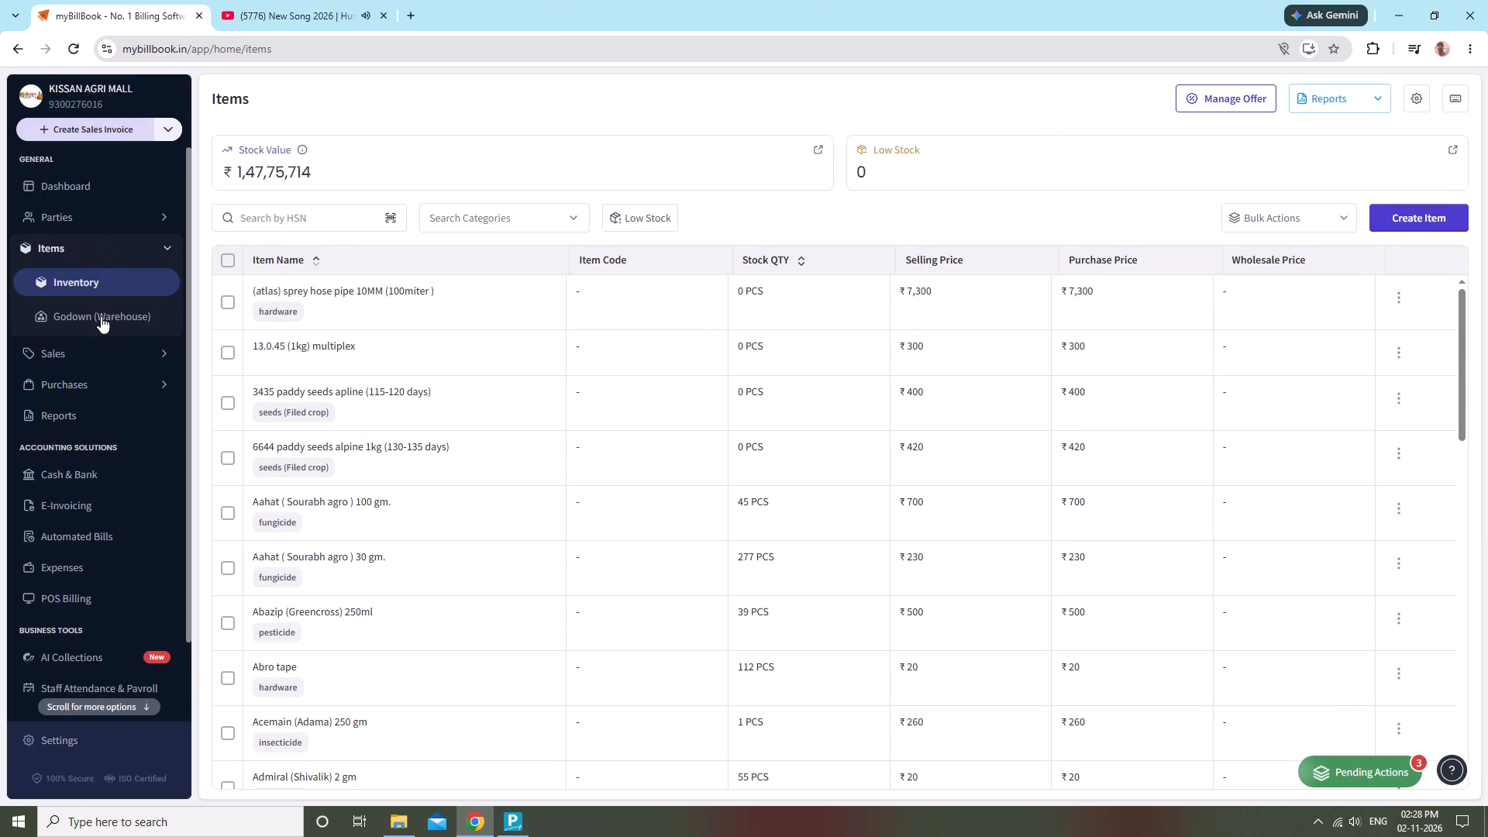
Show the sales invoices list filtered to today's date.
left_click(106, 346)
left_click(357, 222)
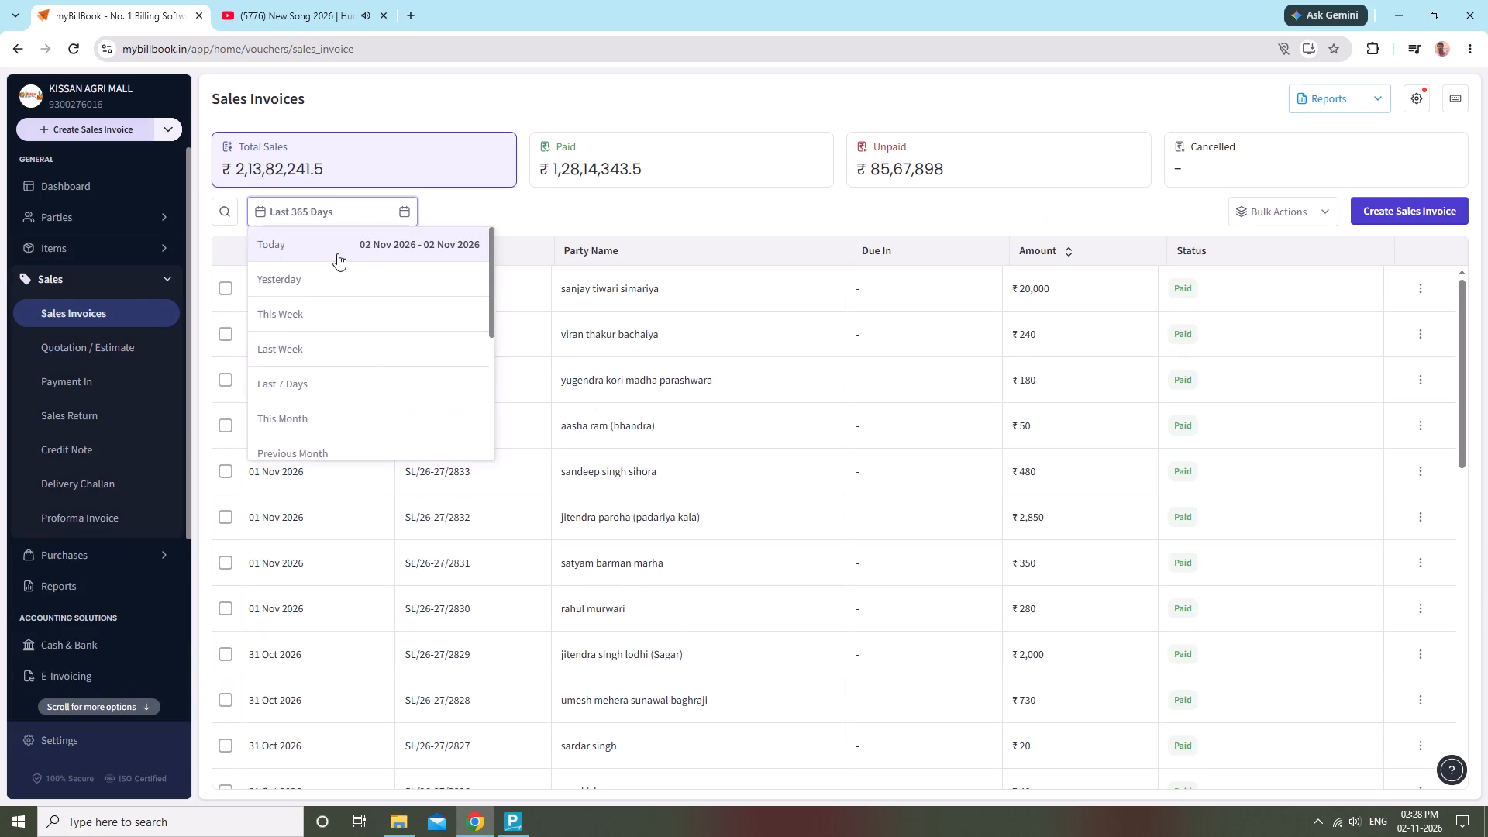
left_click(336, 257)
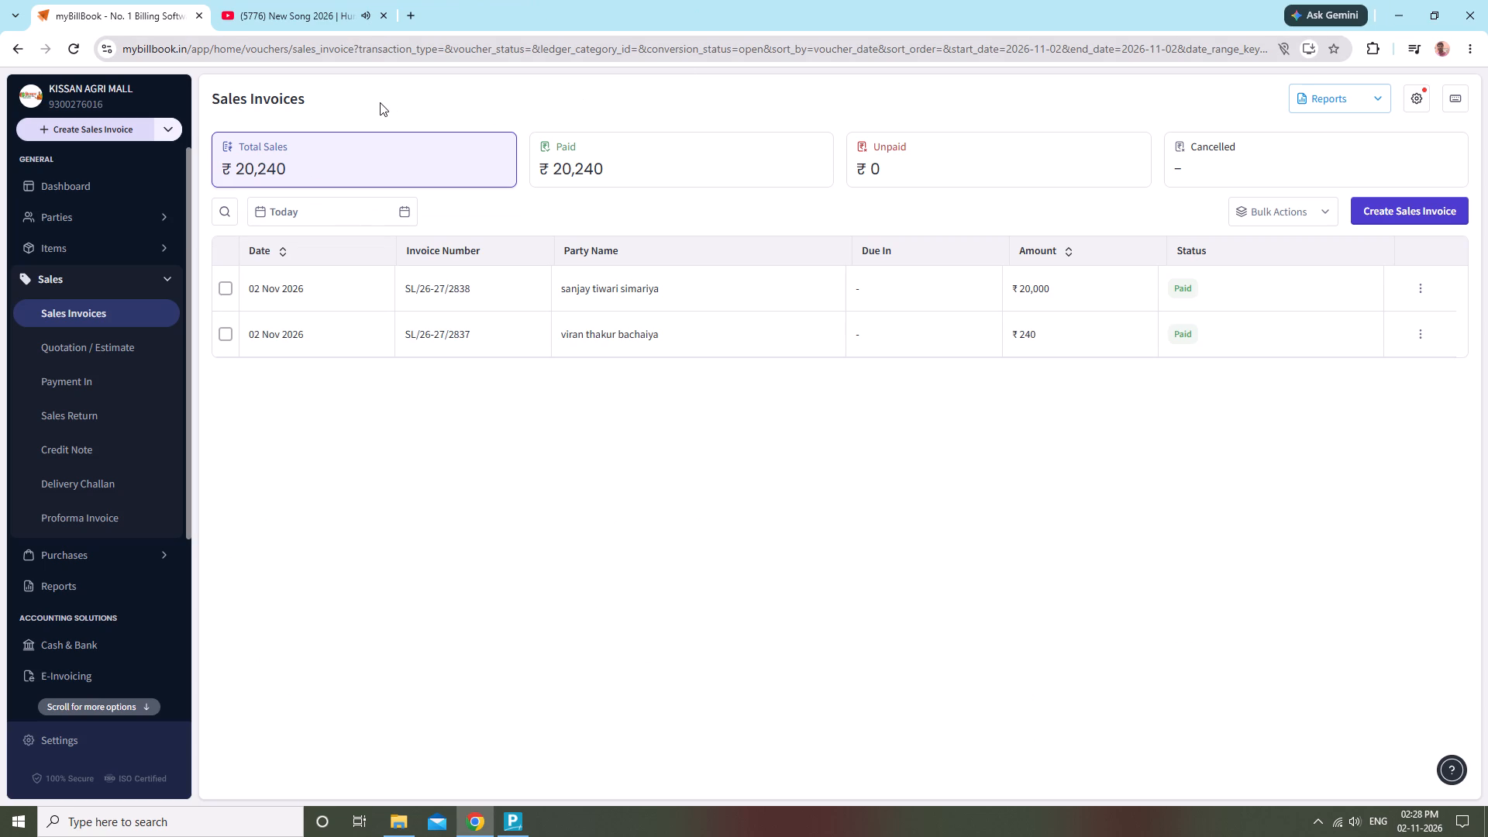
Start a new sales invoice.
left_click(106, 123)
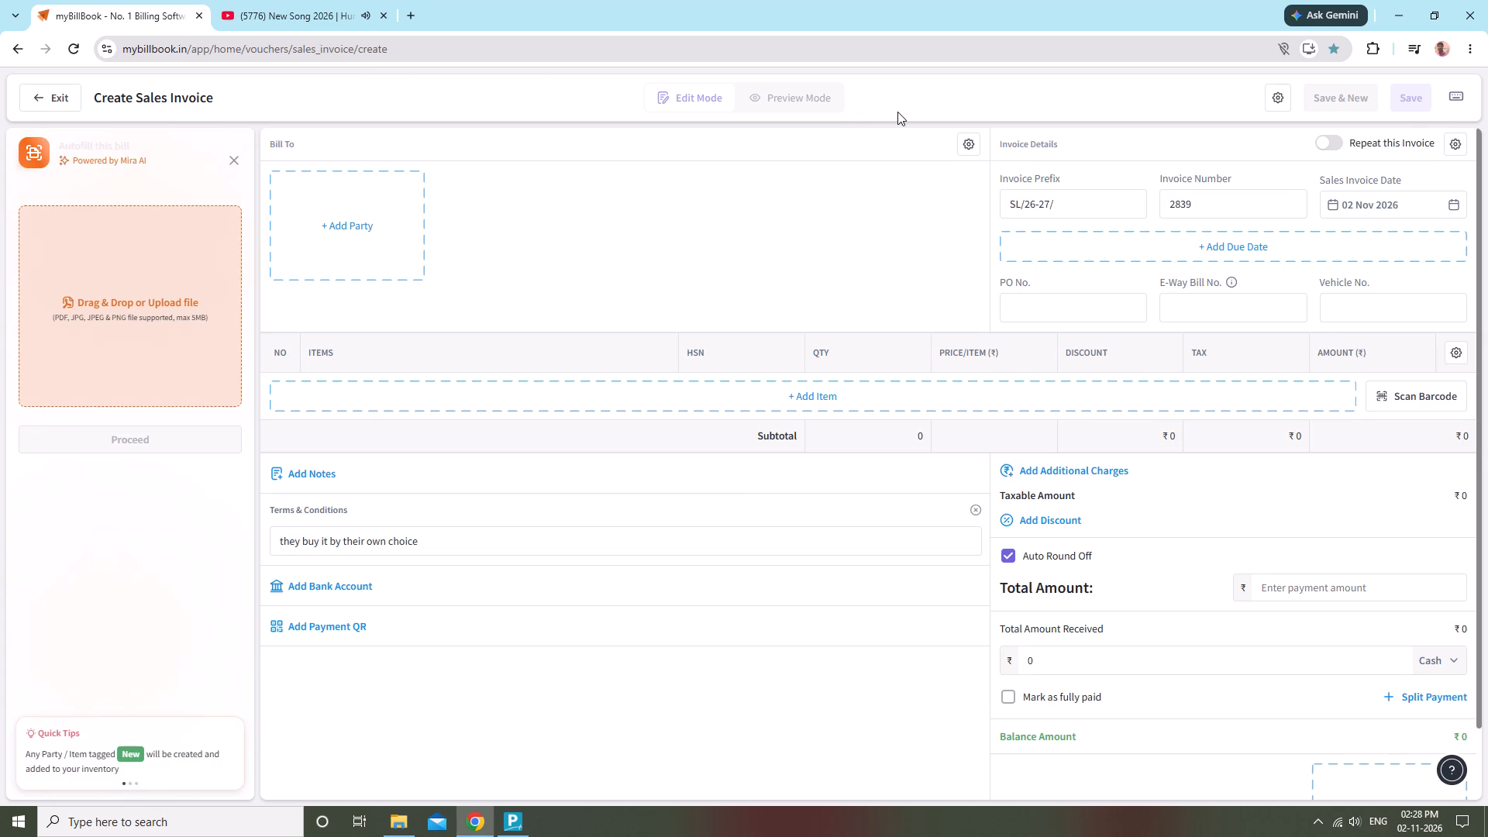
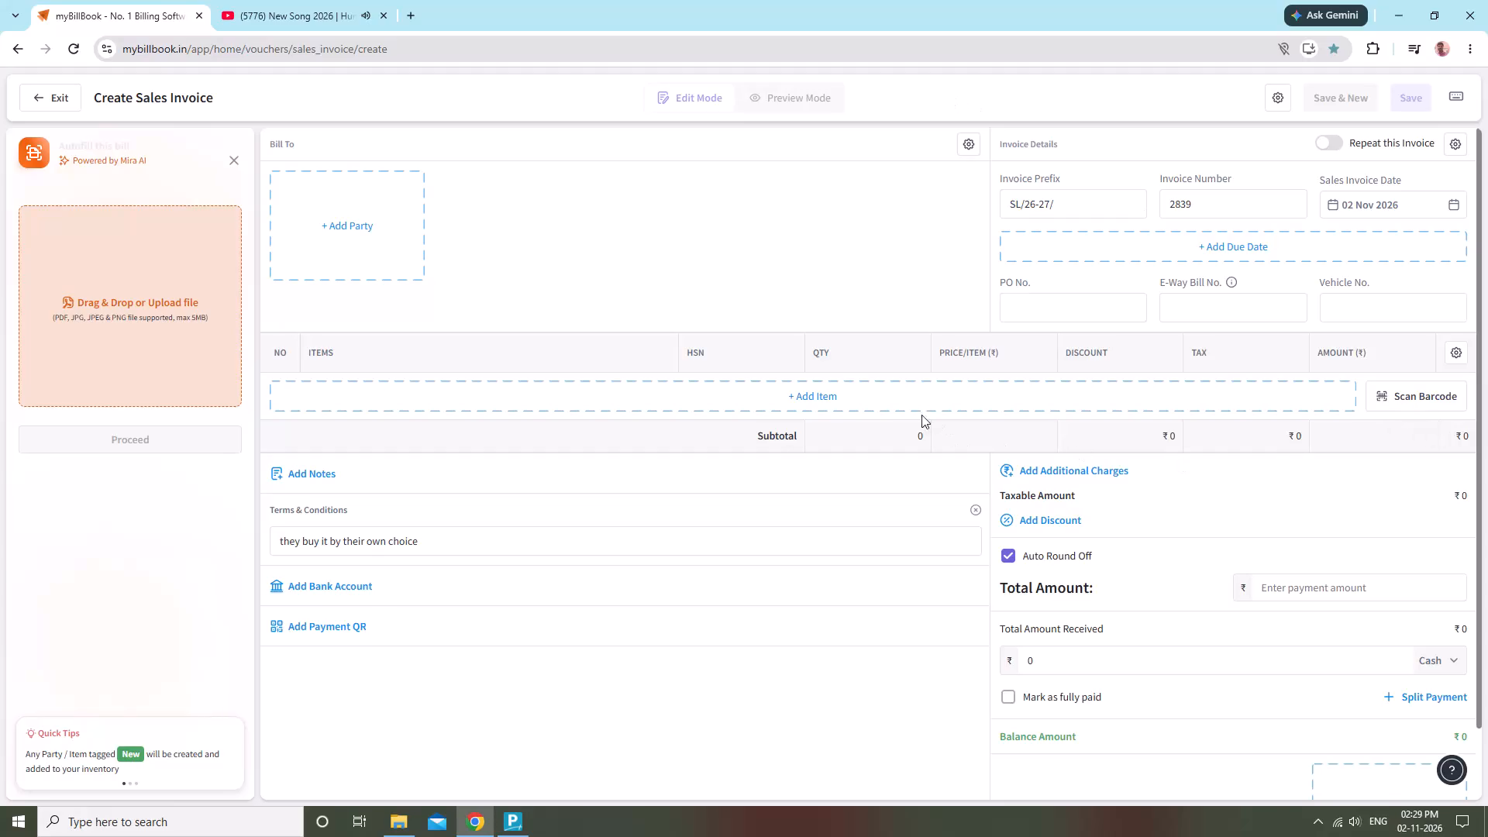
Search the items that can be added to the new sales invoice for "dab".
left_click(901, 404)
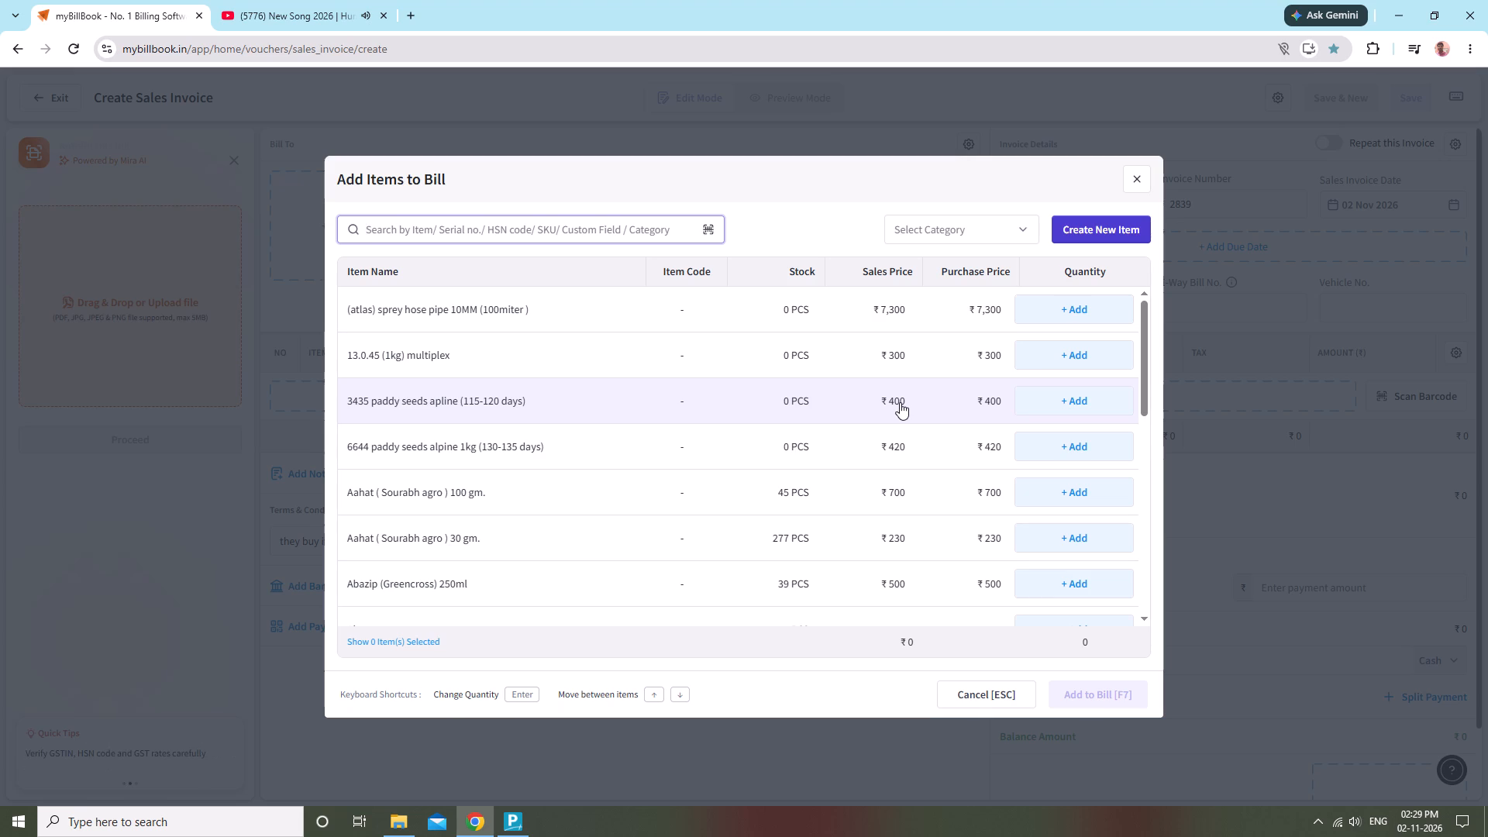
type("da")
key("b")
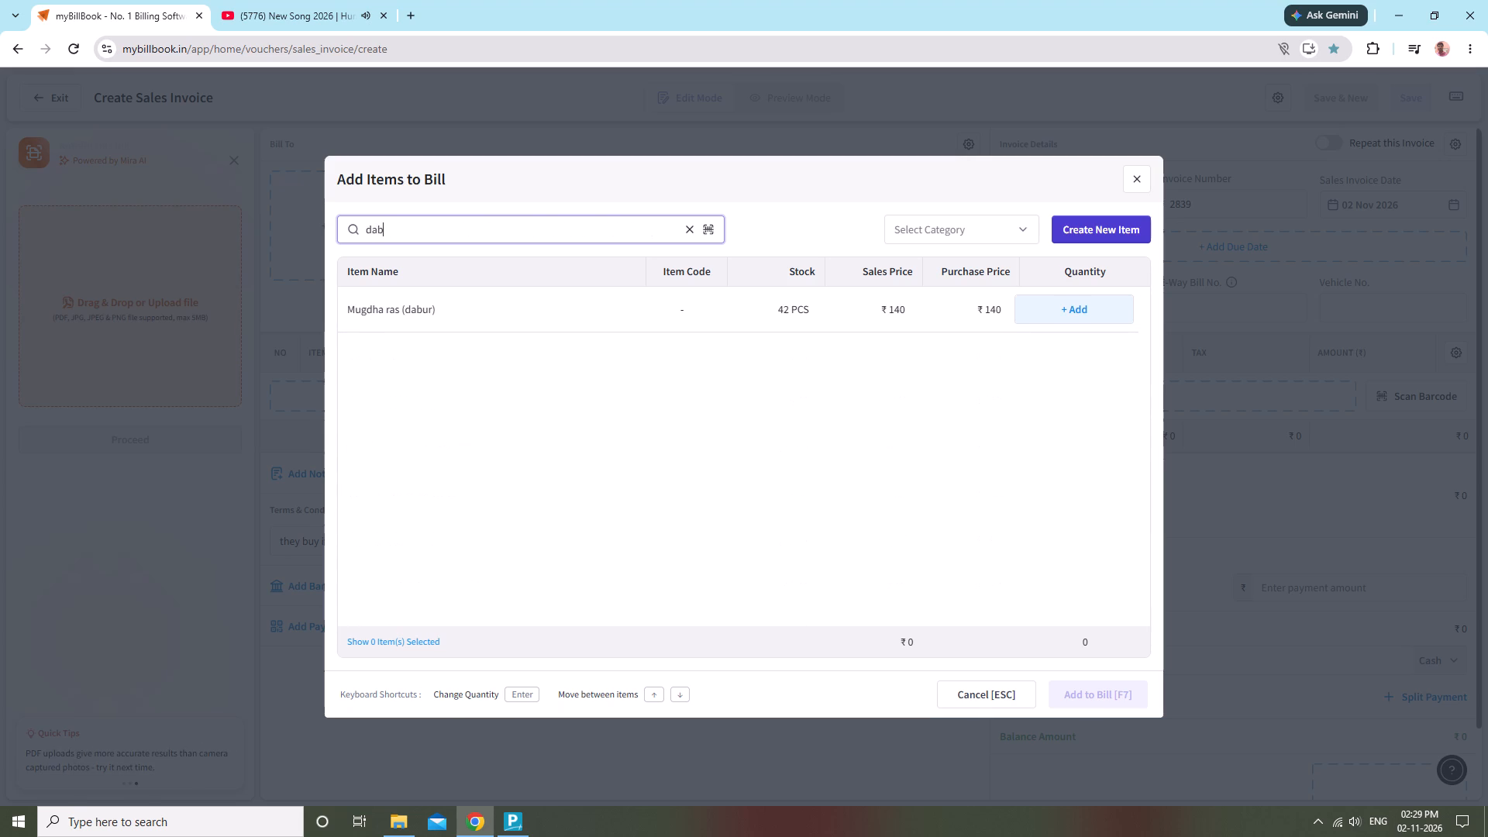
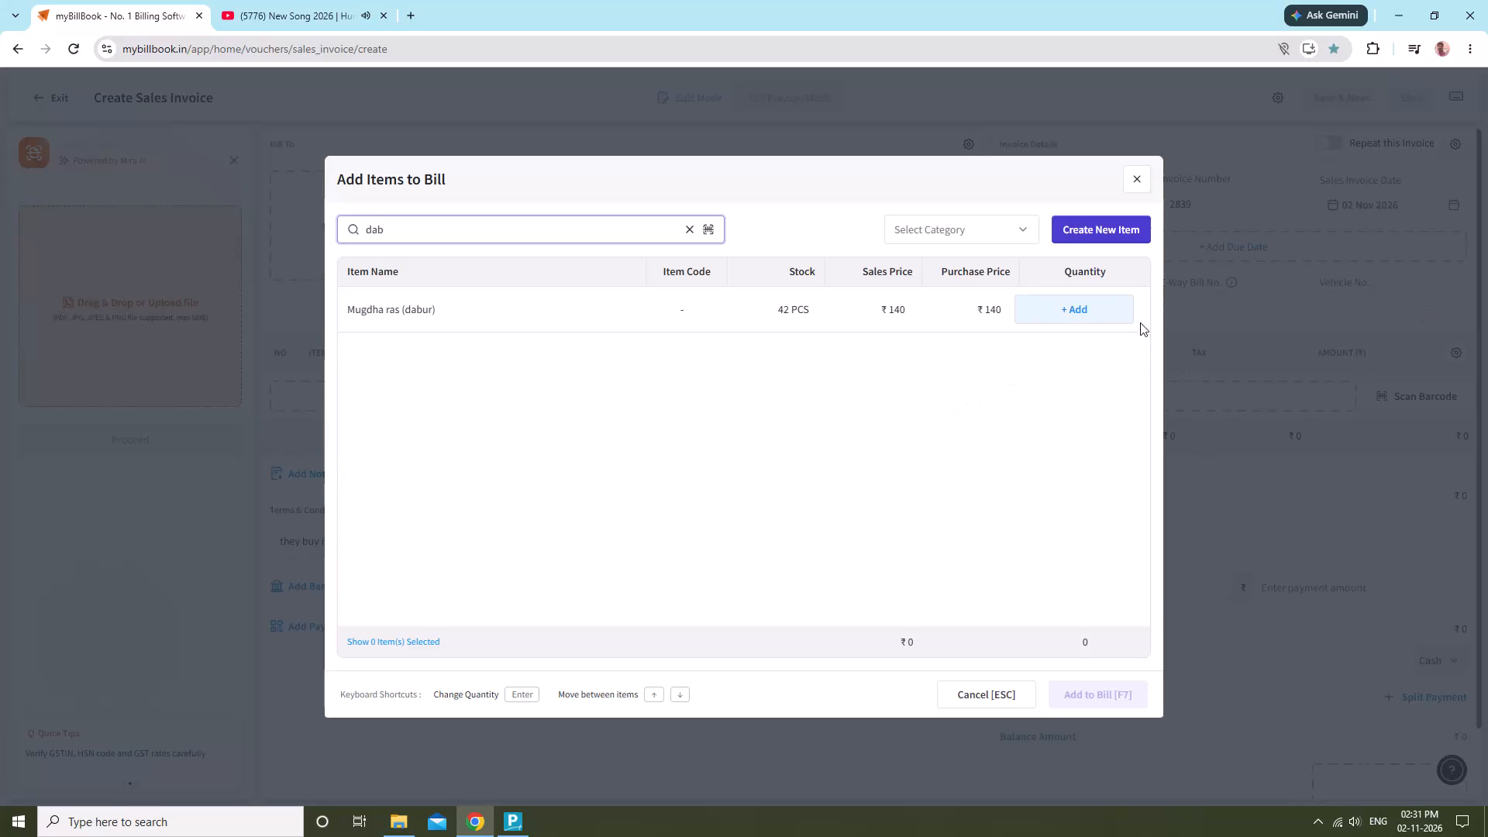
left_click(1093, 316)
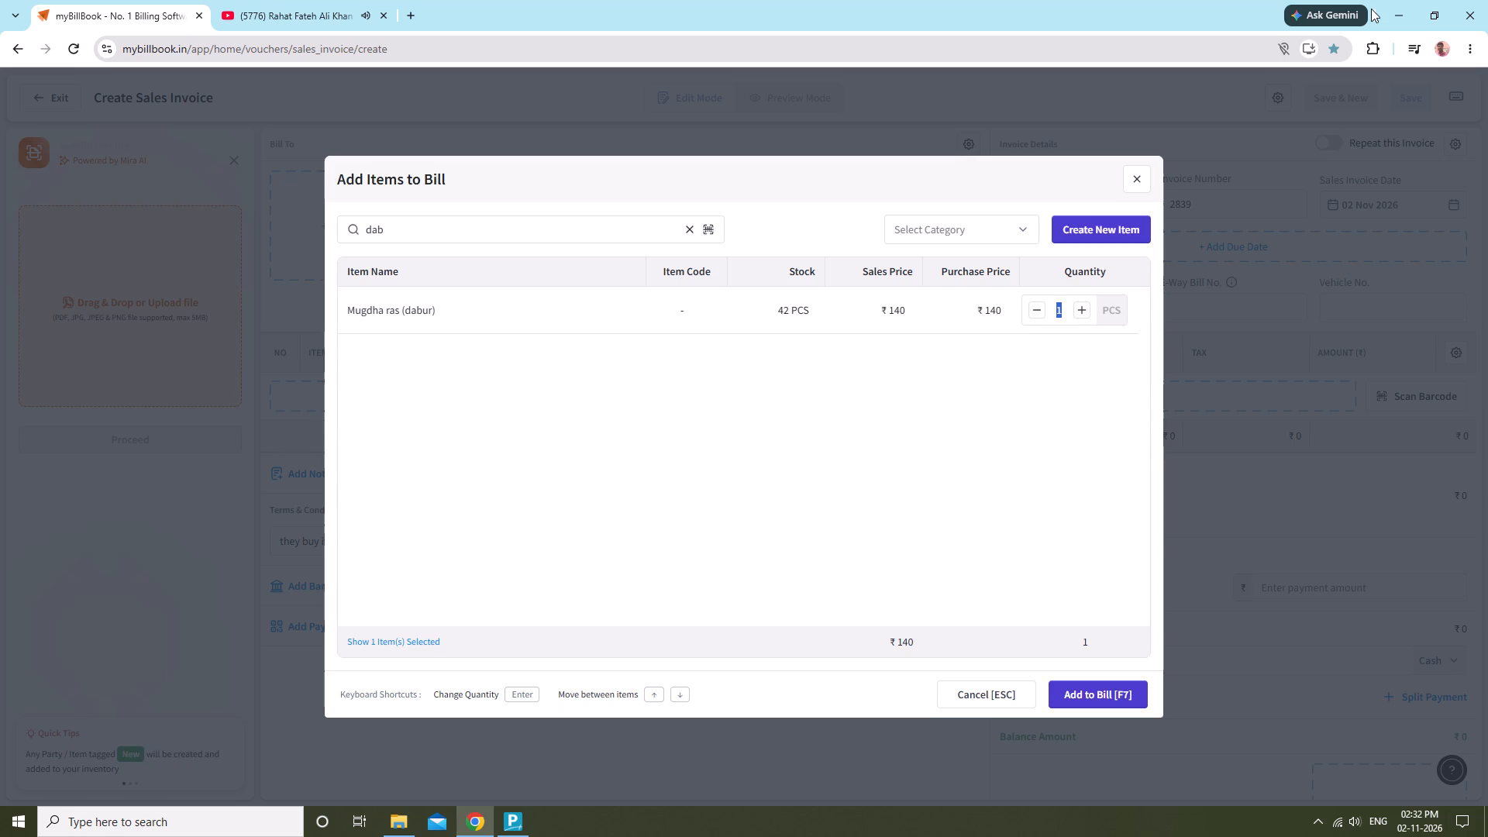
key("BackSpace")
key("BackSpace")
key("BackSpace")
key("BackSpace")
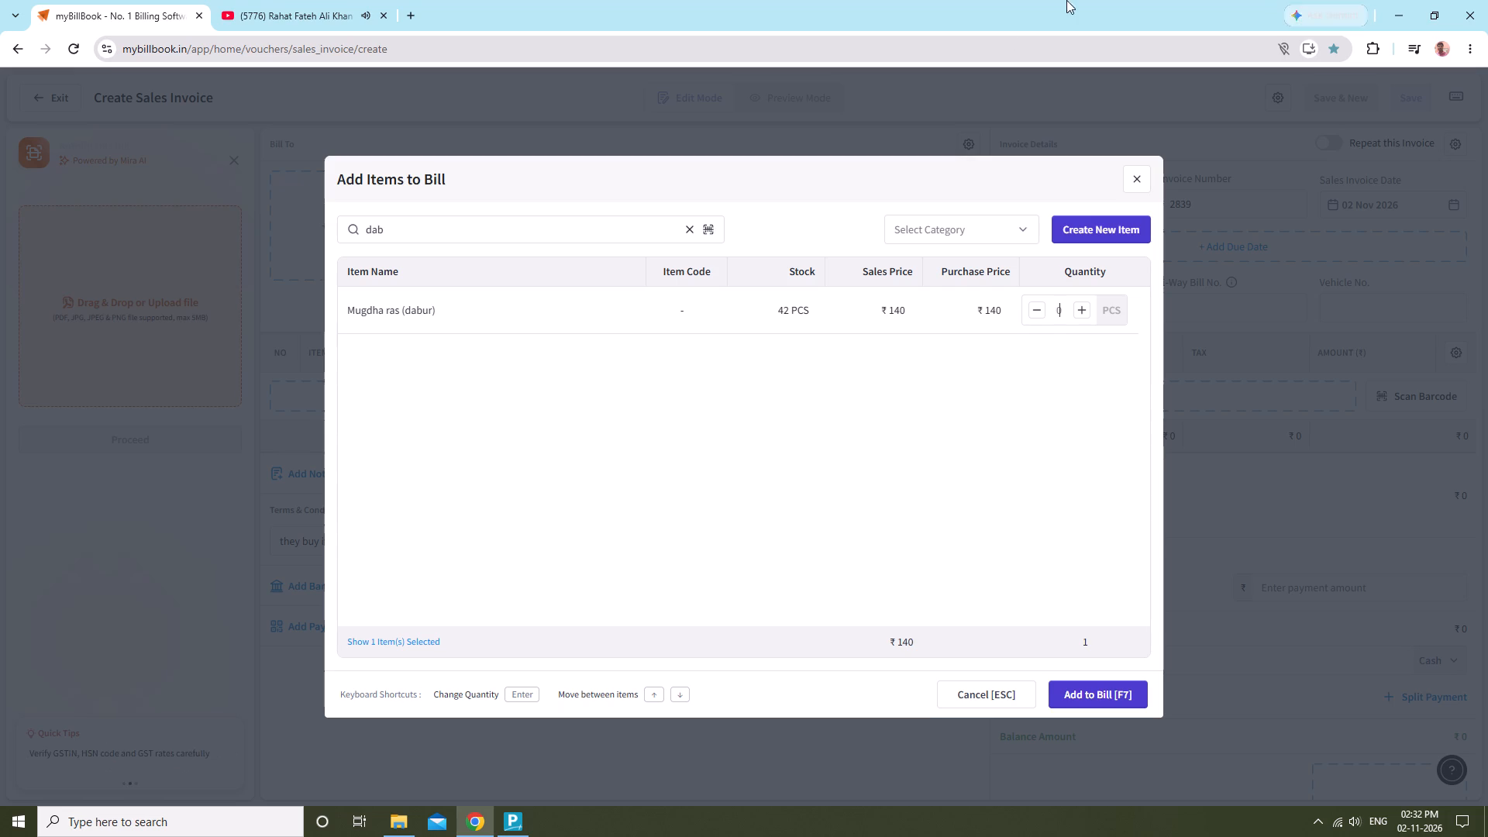
Clear the "dab" search term from the list of items that can be added to the bill.
left_click(676, 227)
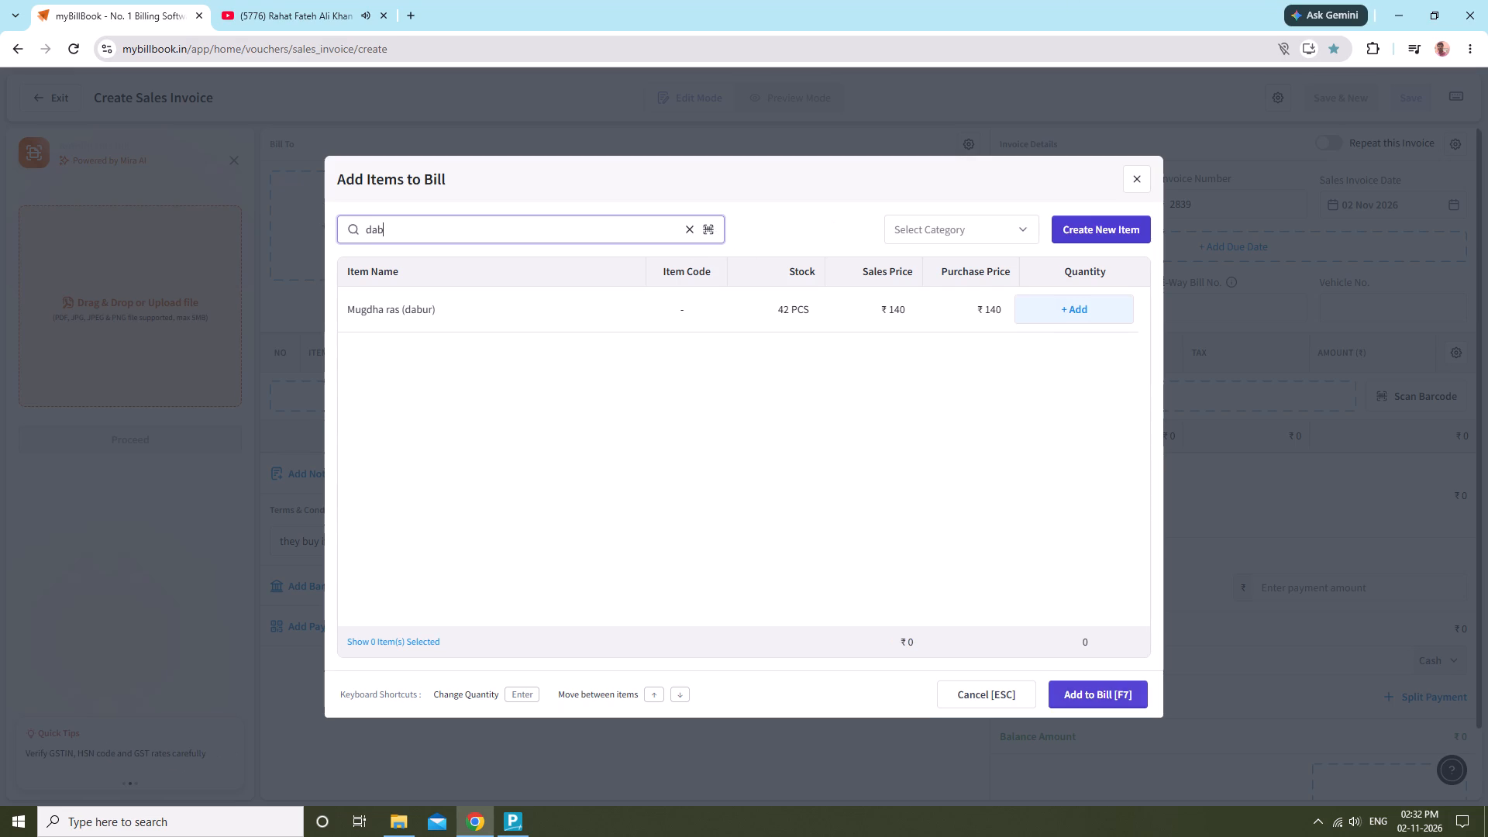
key("BackSpace")
key("BackSpace")
key("BackSpace")
key("BackSpace")
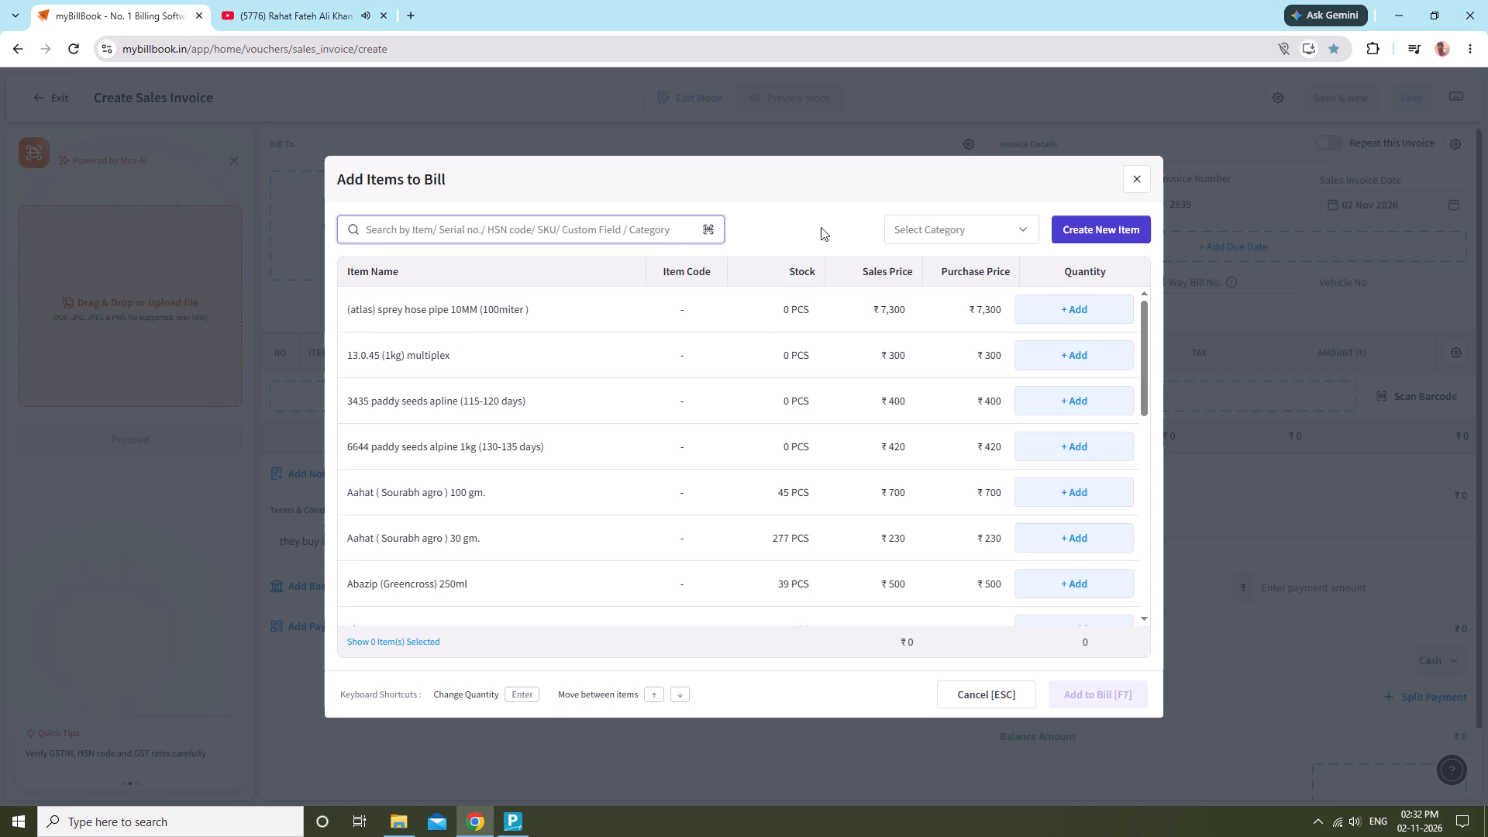
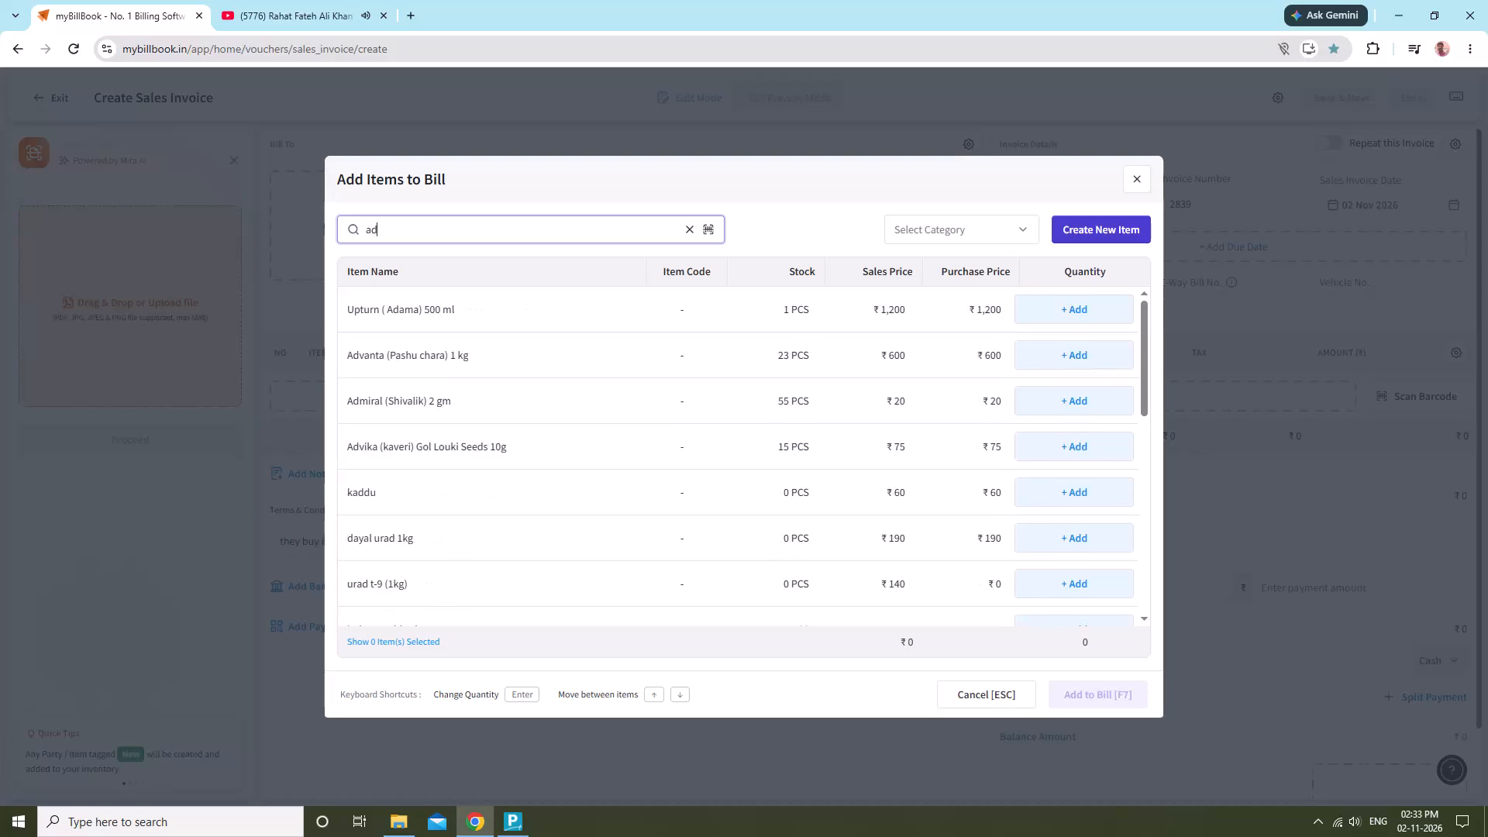
Search the items for "adm" and select one Admiral (Shivalik) 2 gm for the bill.
key("m")
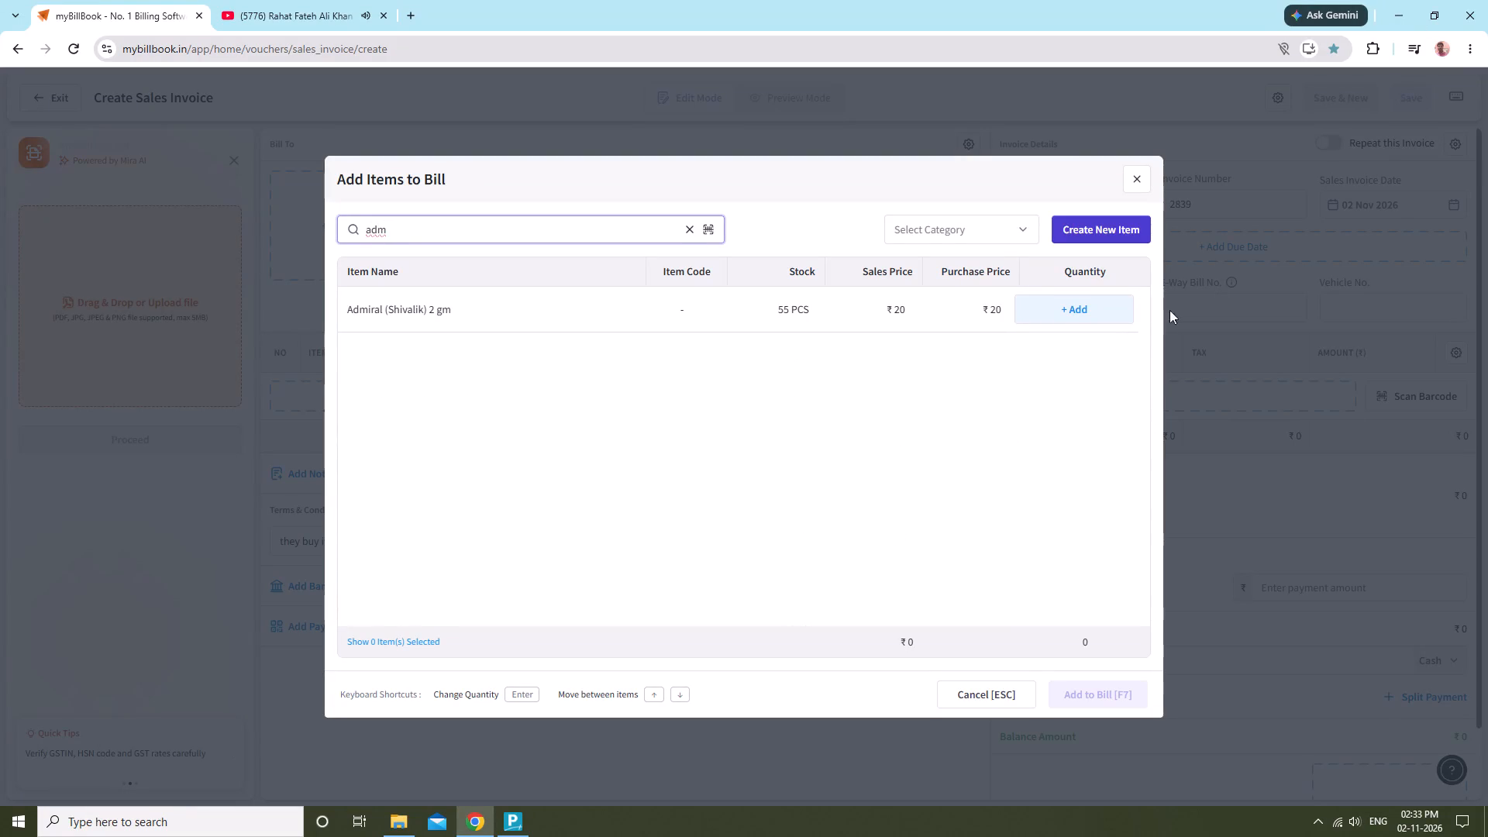
left_click(1104, 312)
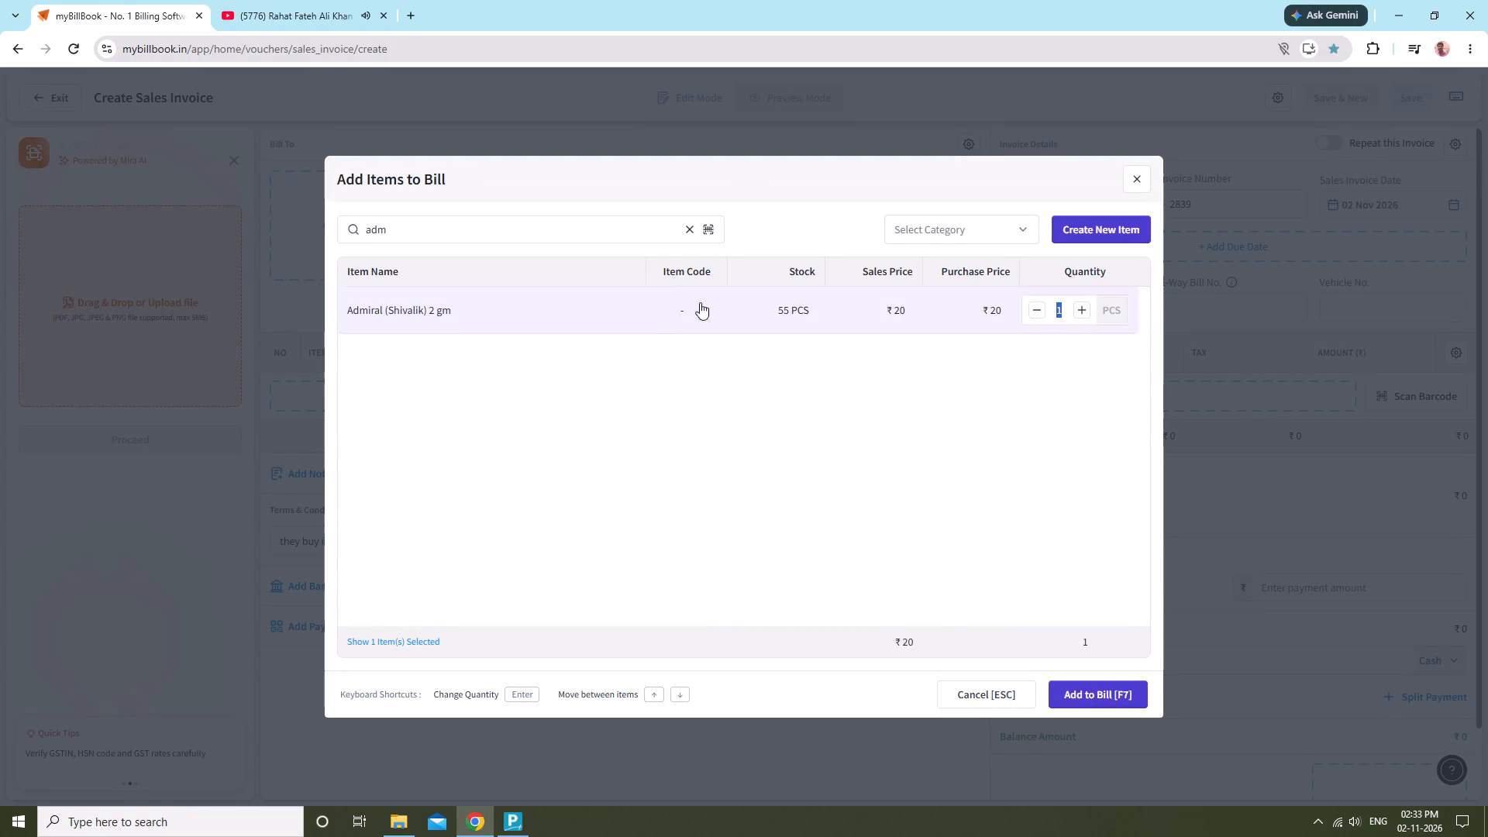
Find S.P pouch 10 gm by searching "s.", set its quantity to 2, and add the selected items to the bill.
left_click(685, 230)
type("sp")
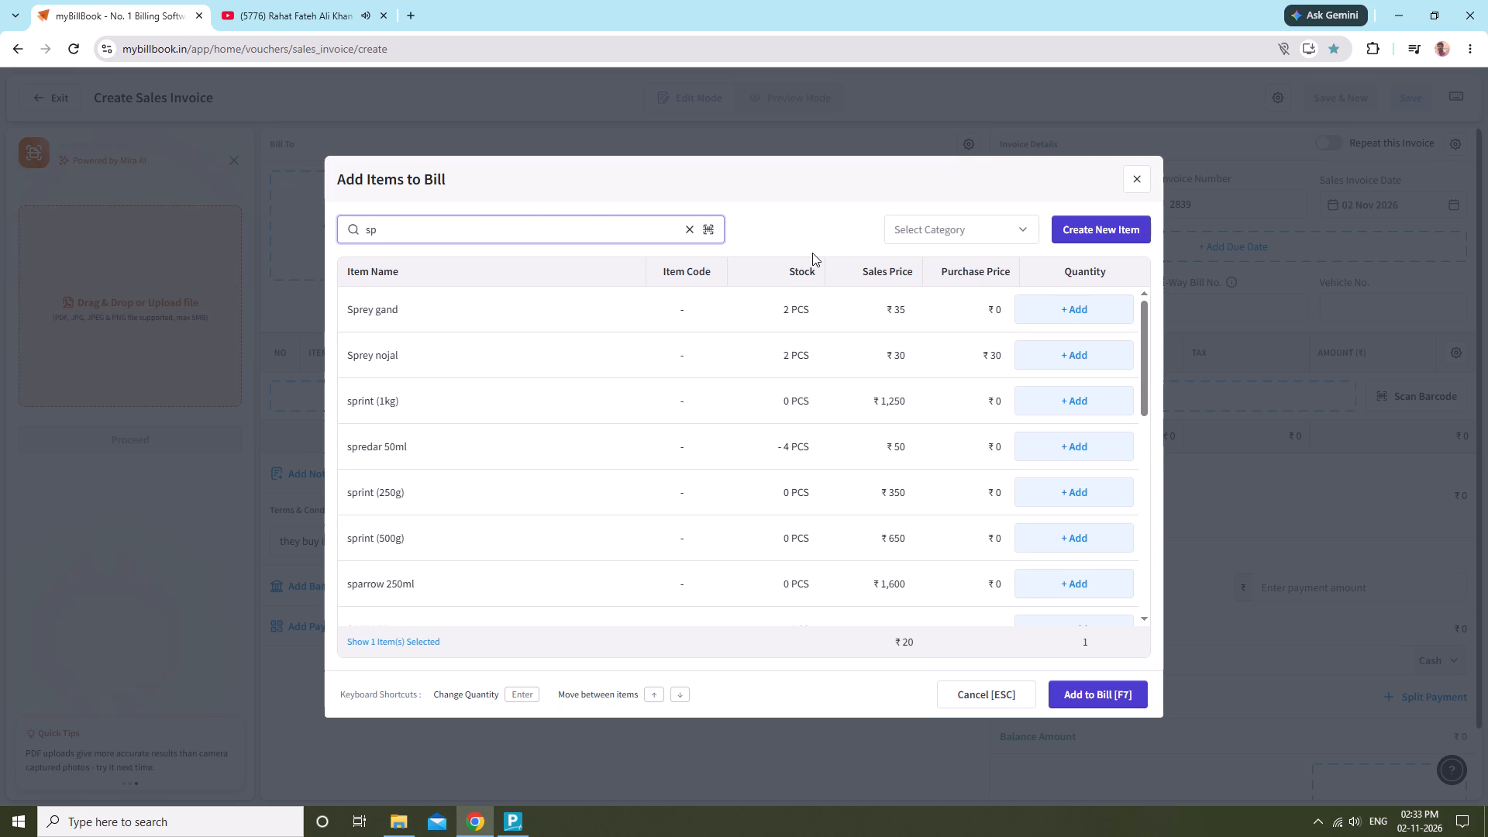
key("BackSpace")
key("space")
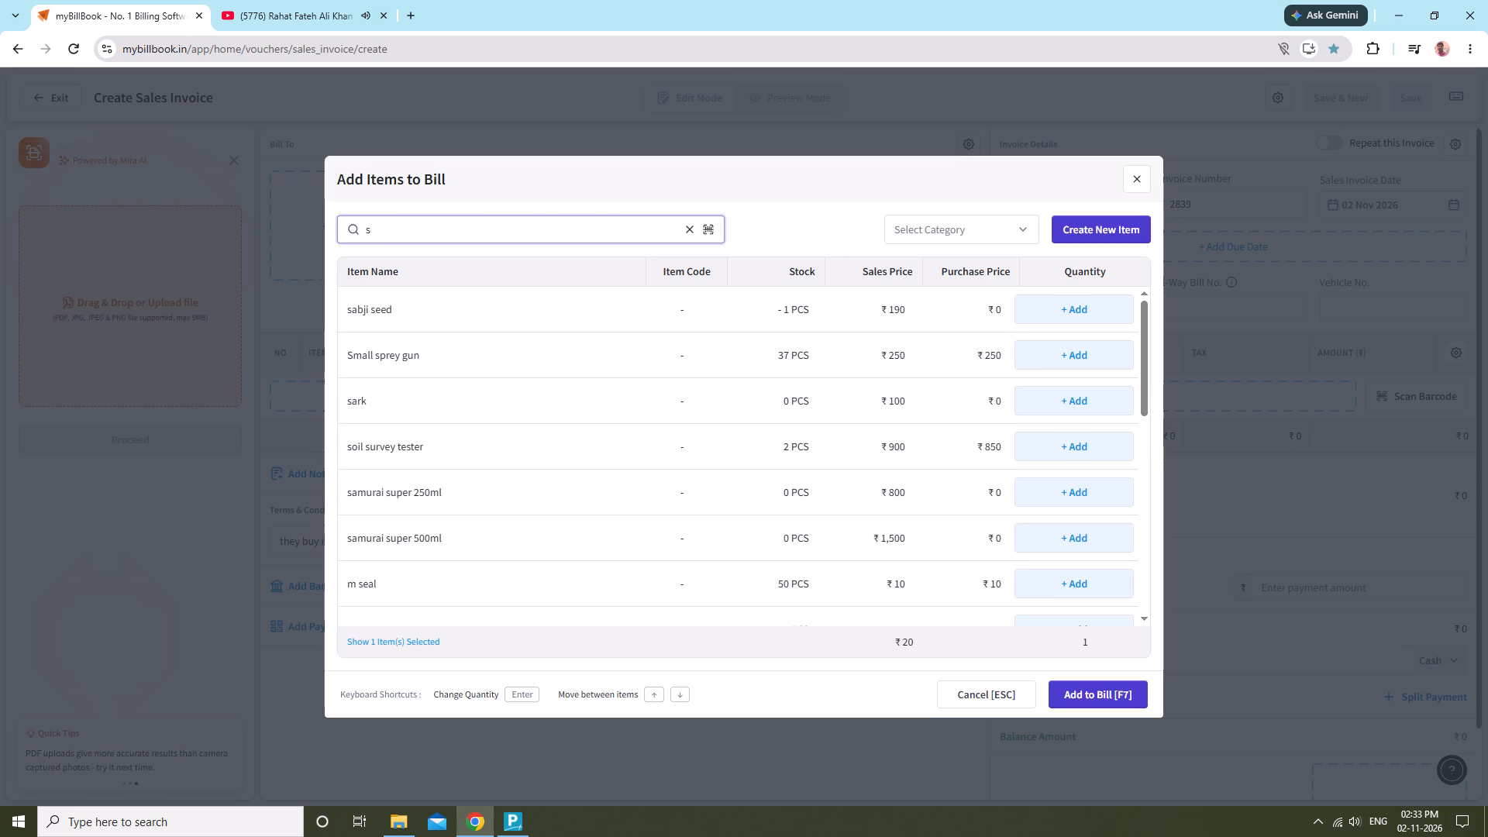
key("p")
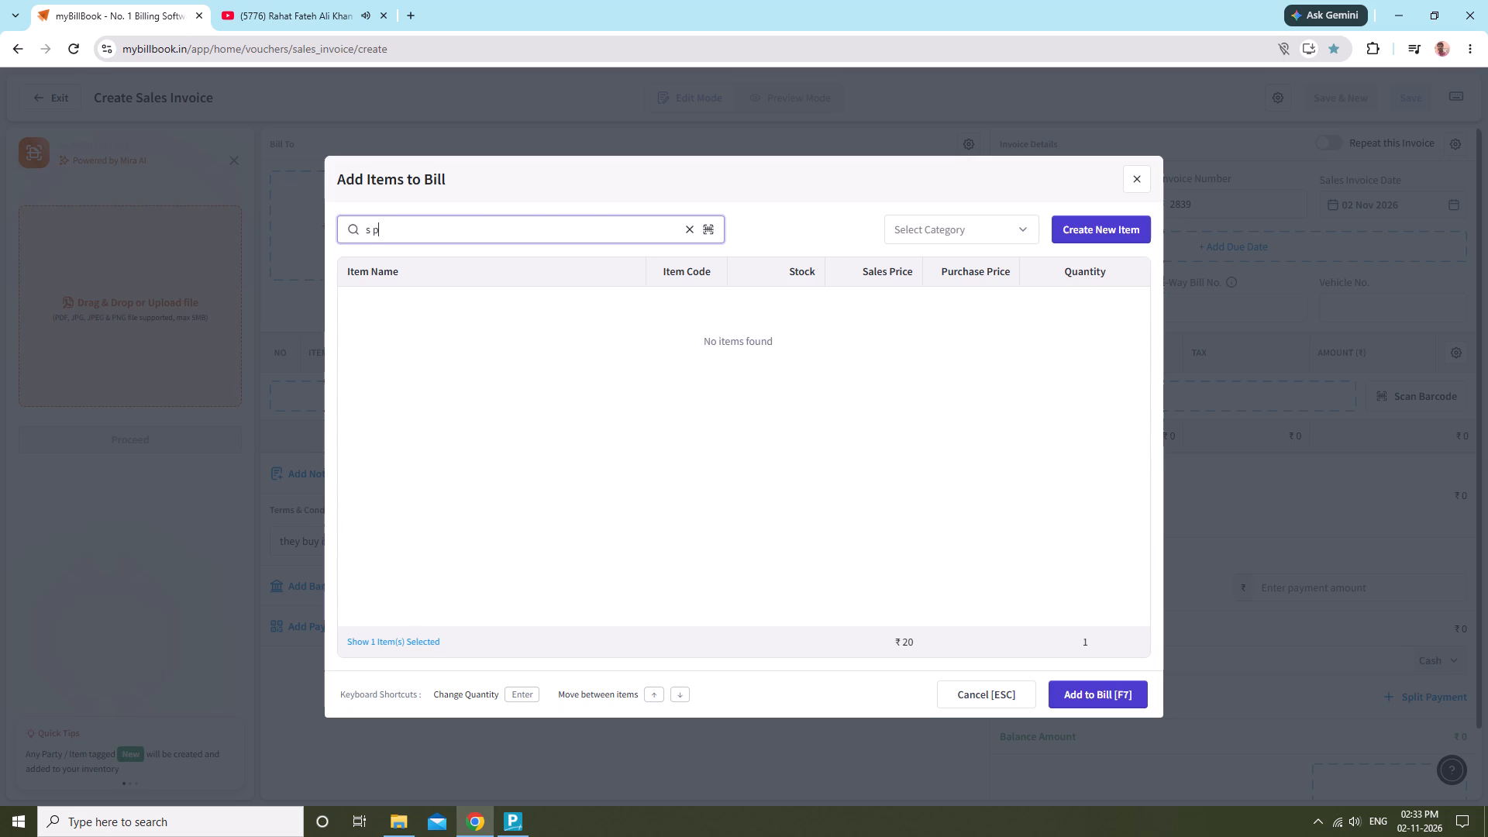
key("BackSpace")
key("BackSpace")
key("period")
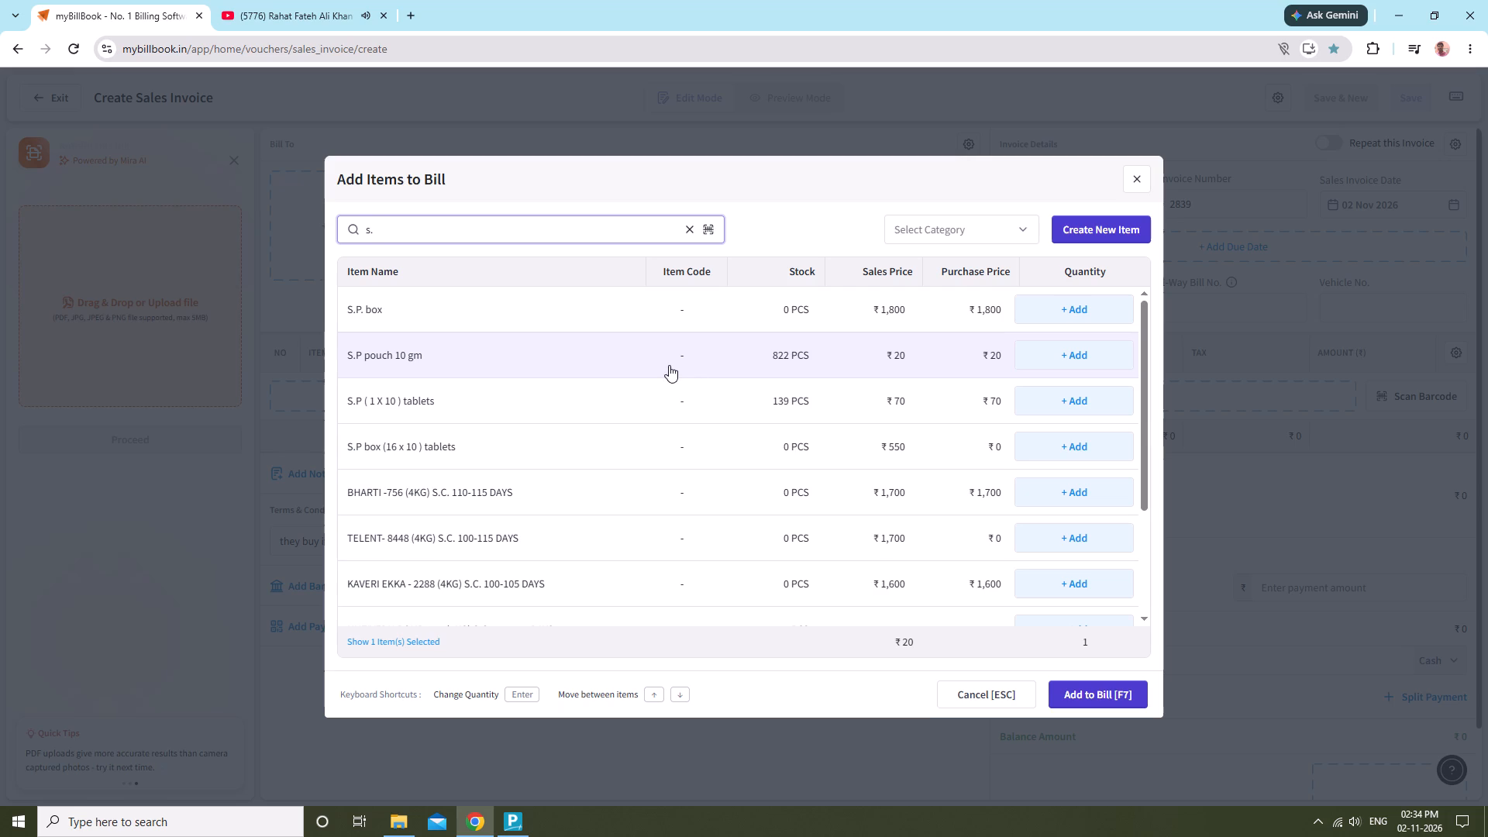
left_click(1075, 350)
left_click(1078, 350)
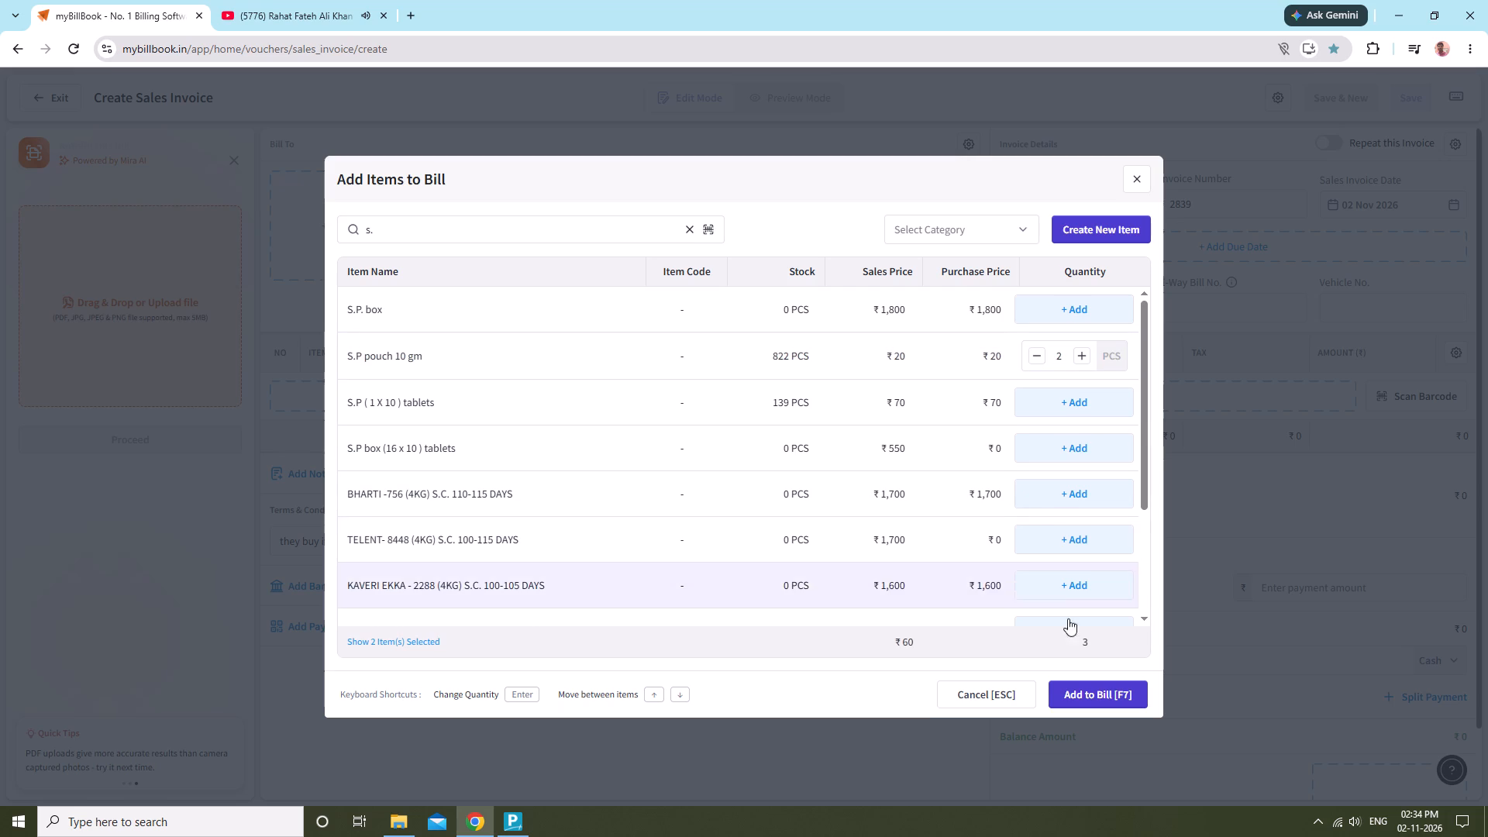
double_click(1114, 699)
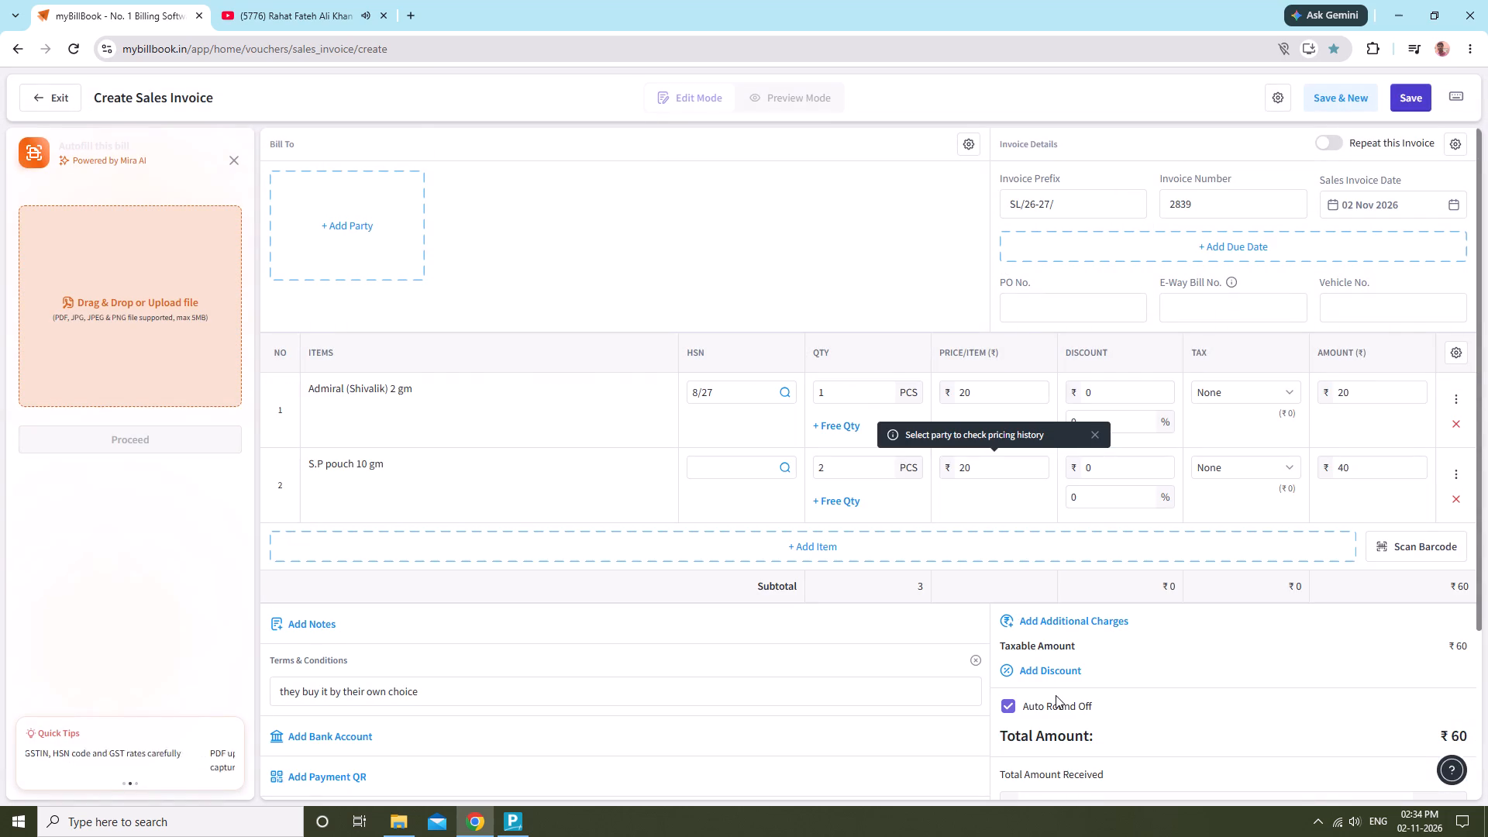
Search the items for "dabu" and add one Mugdha ras (dabur) to the bill.
left_click(842, 543)
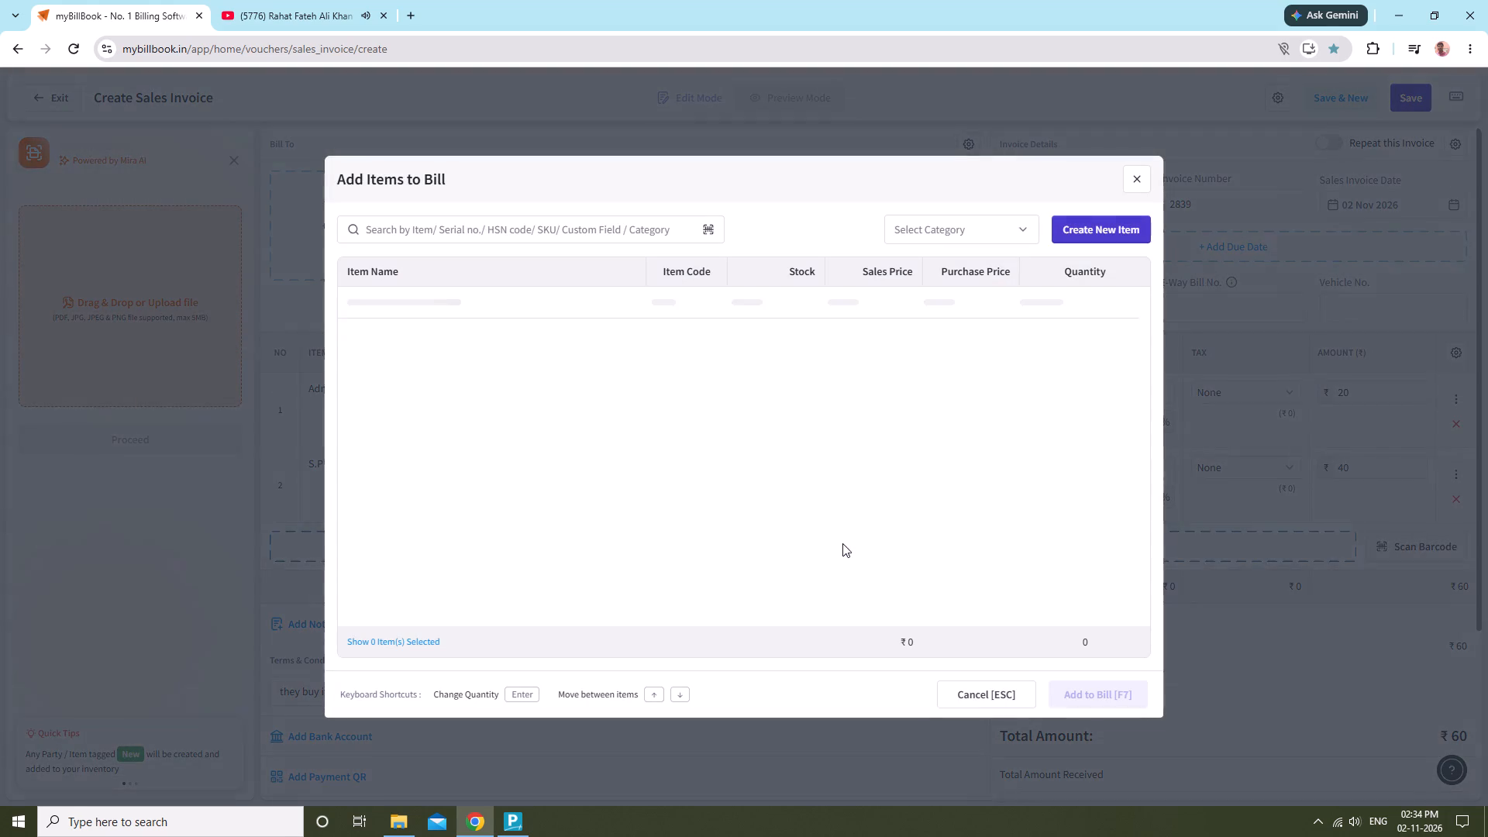
type("du")
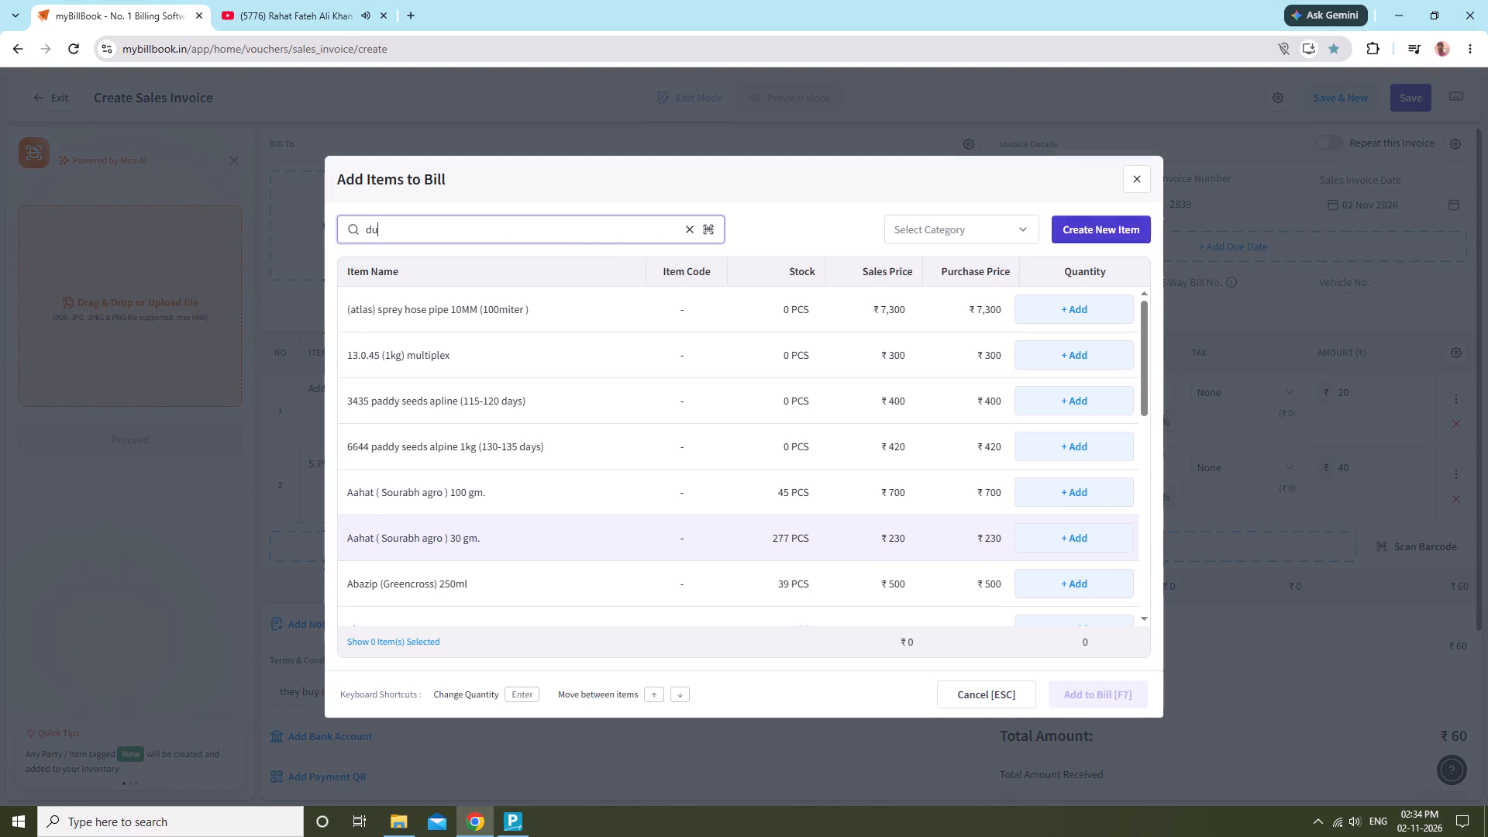
key("b")
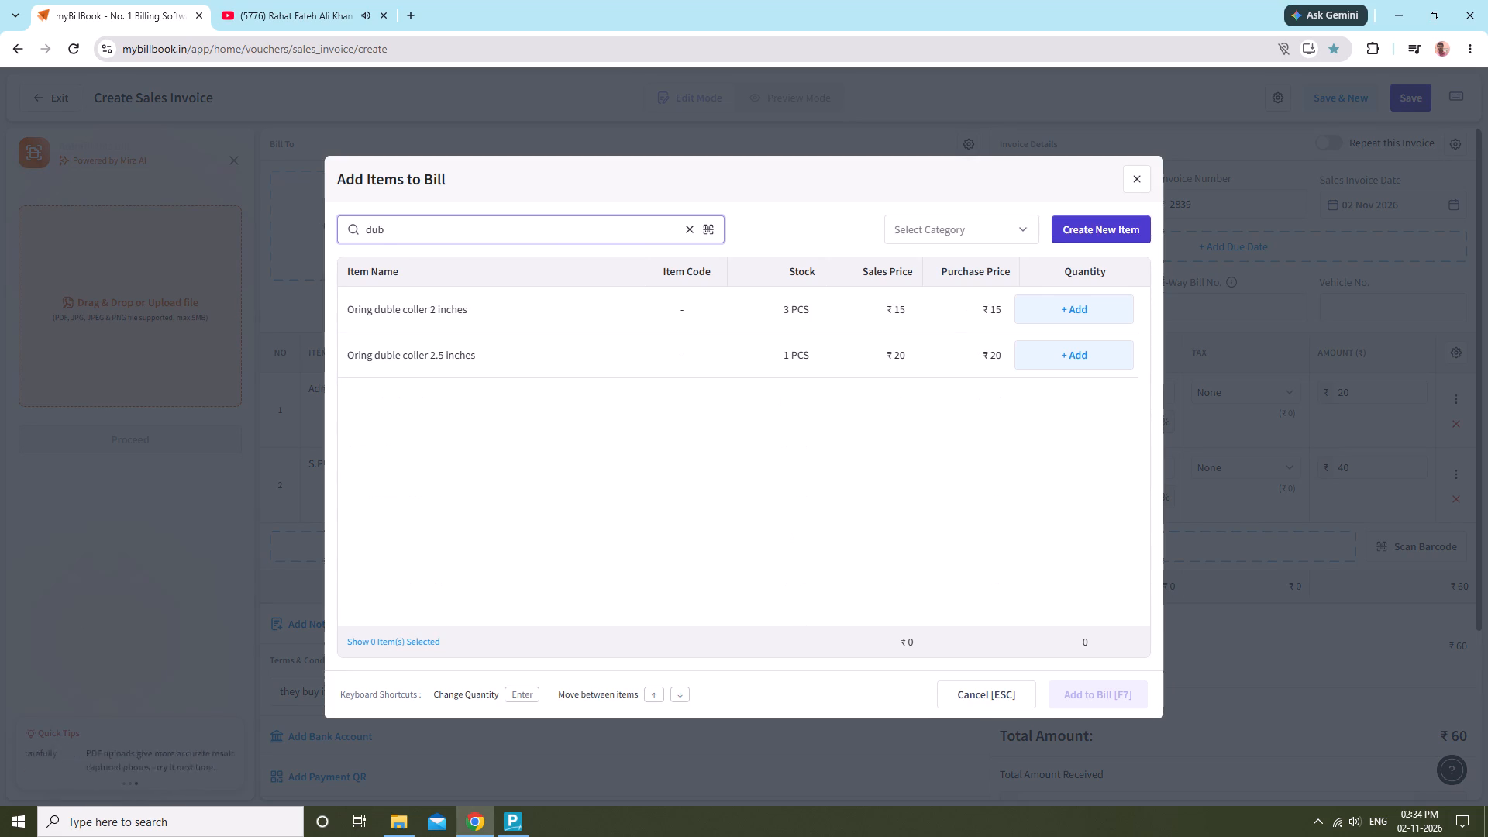
key("BackSpace")
key("BackSpace")
type("abu")
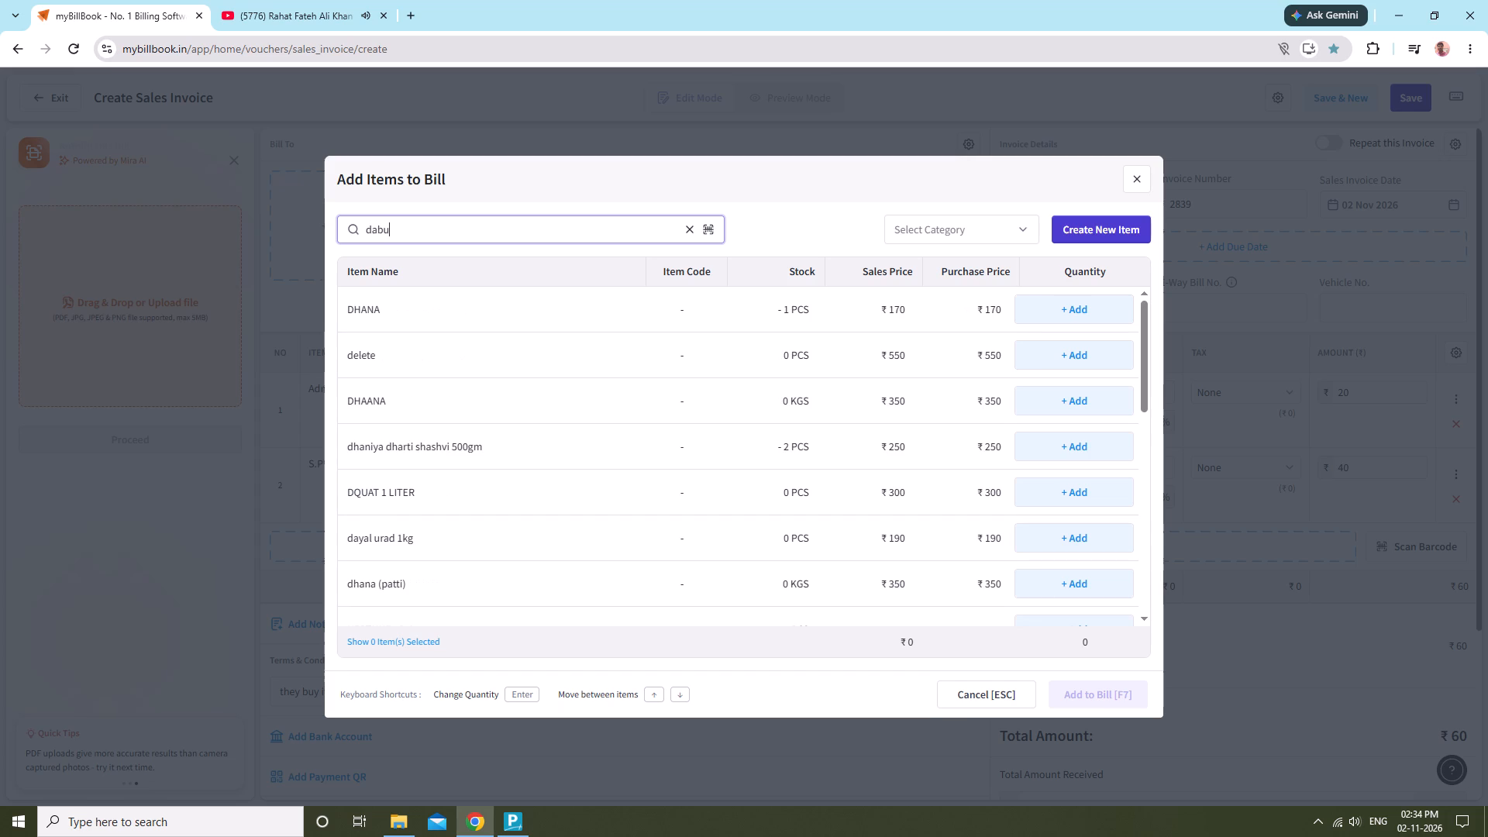
left_click(1075, 320)
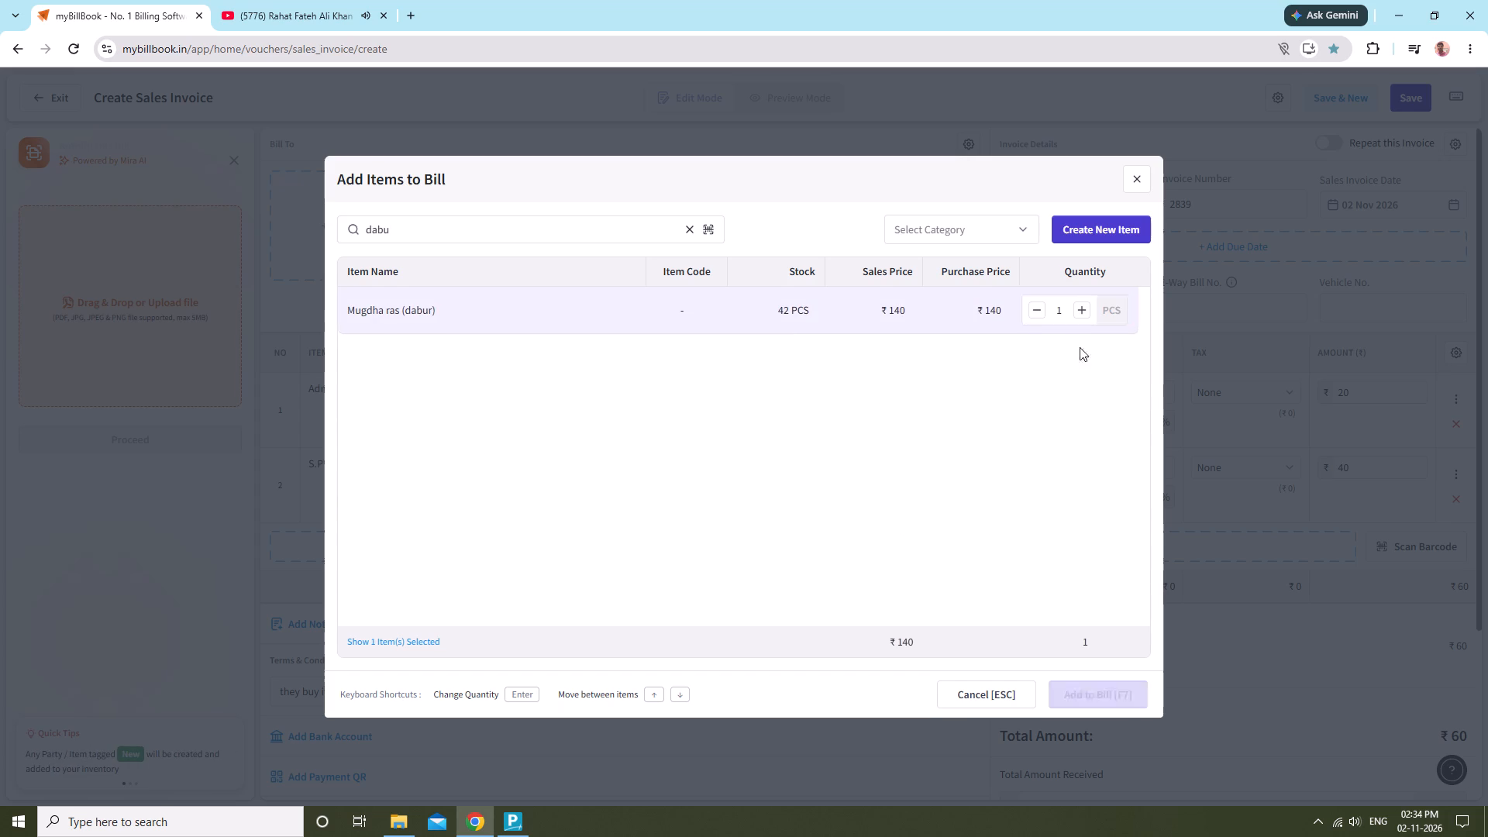
left_click(1118, 701)
Mark the invoice as fully paid in cash.
scroll(1117, 694, "down", 2)
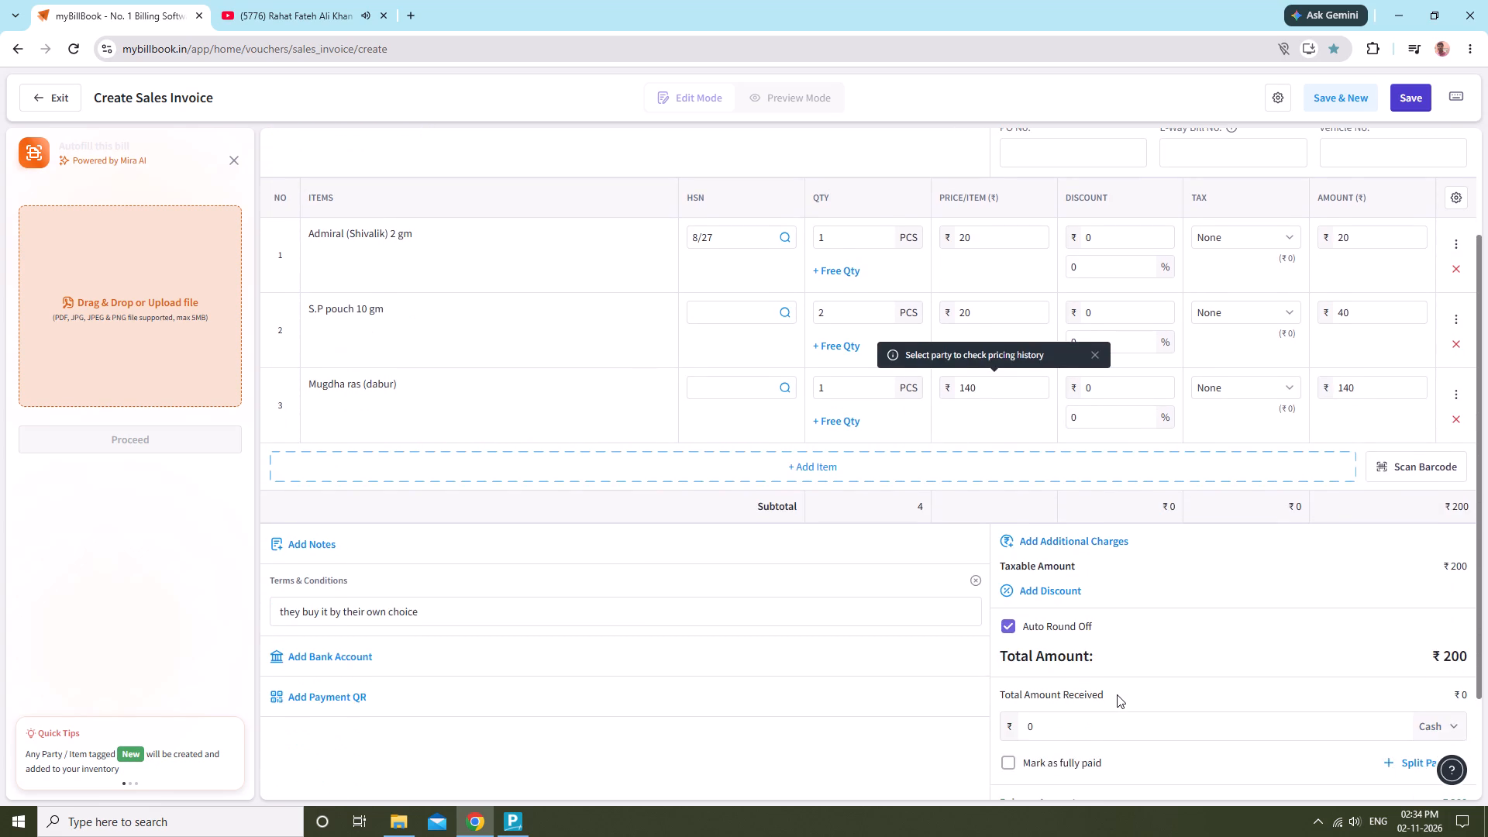
scroll(1117, 694, "down", 2)
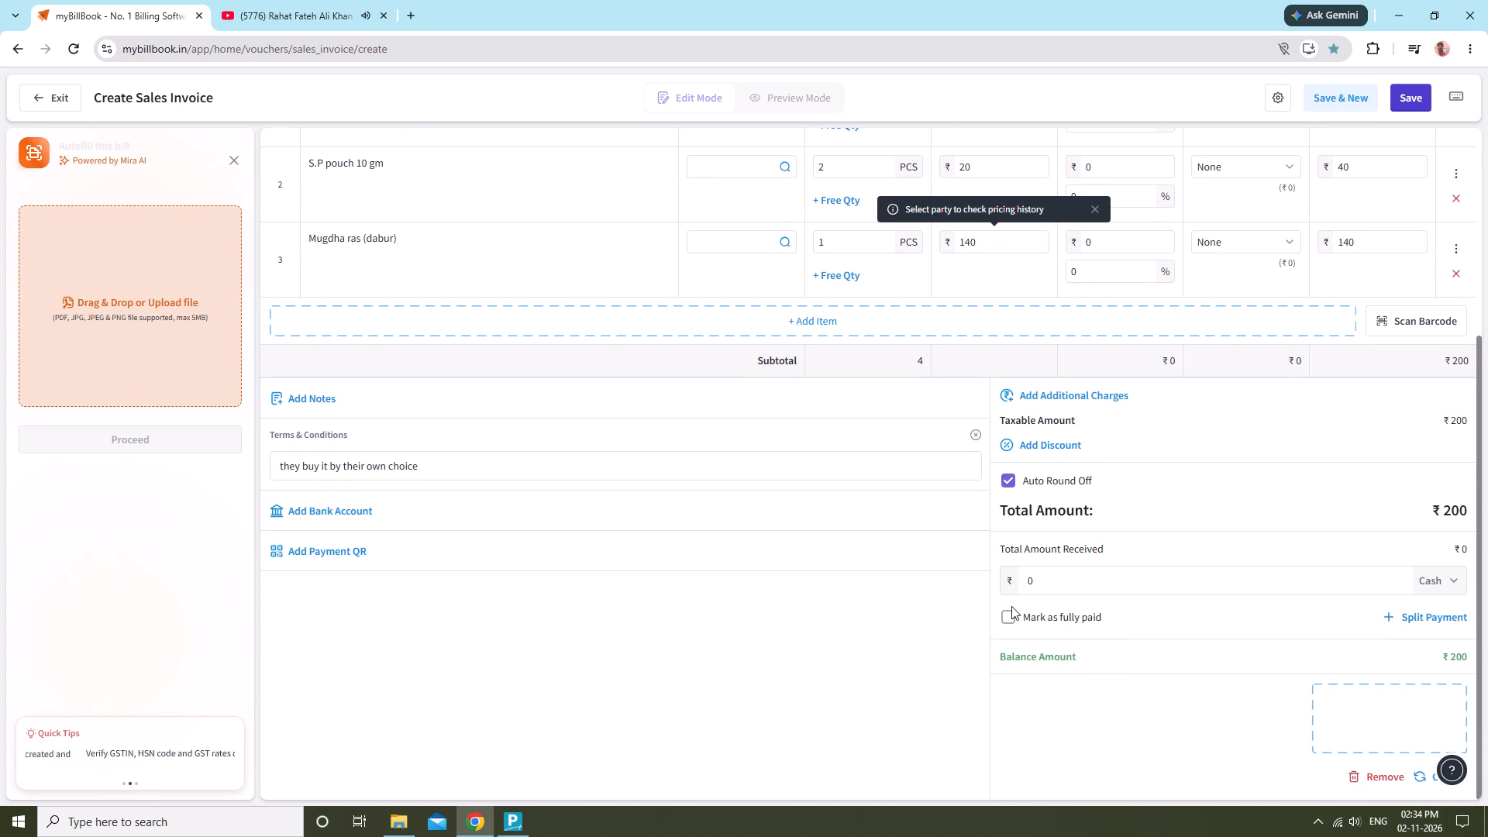
left_click(1006, 615)
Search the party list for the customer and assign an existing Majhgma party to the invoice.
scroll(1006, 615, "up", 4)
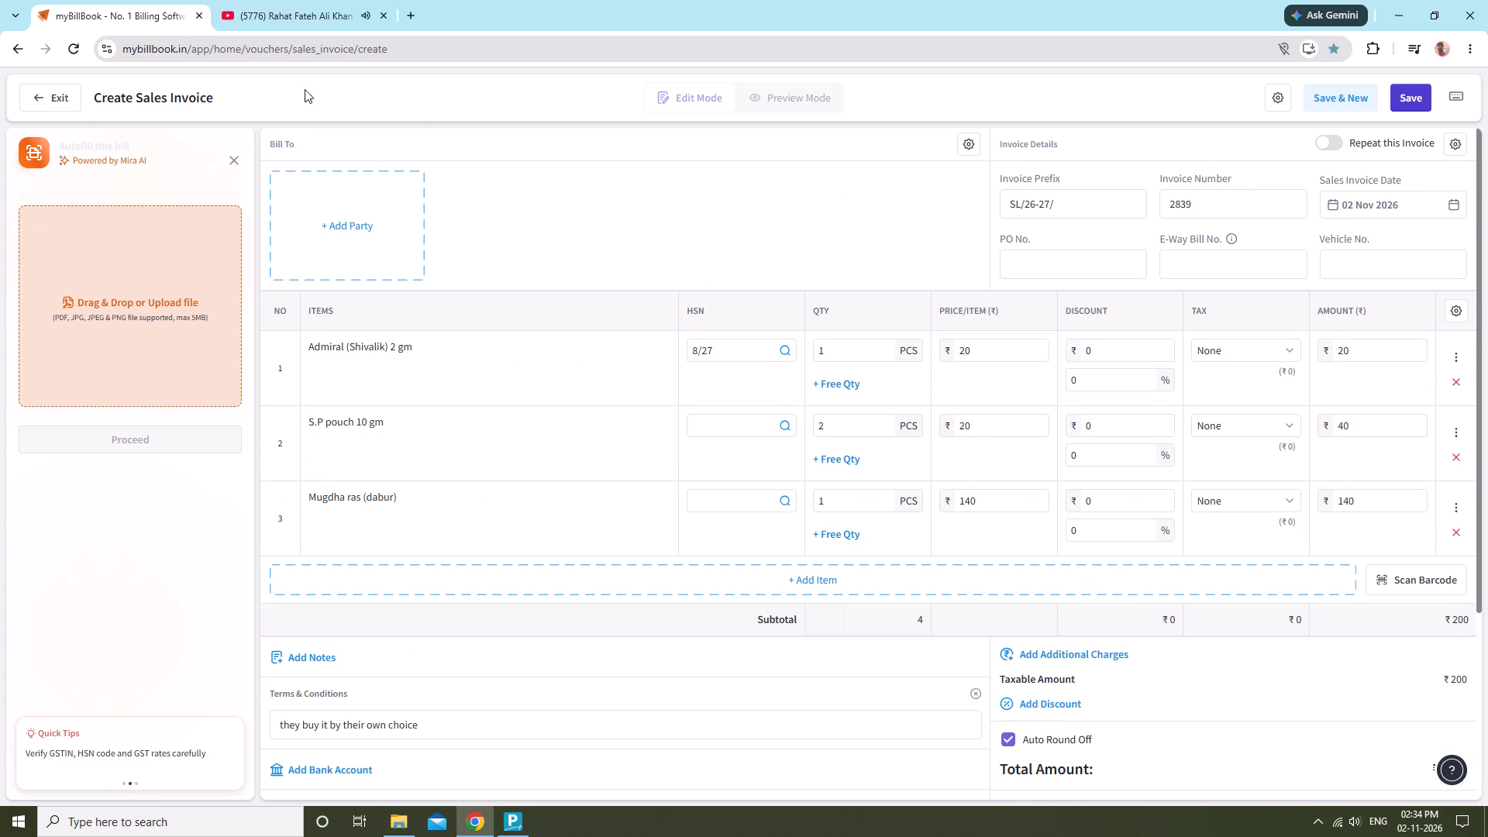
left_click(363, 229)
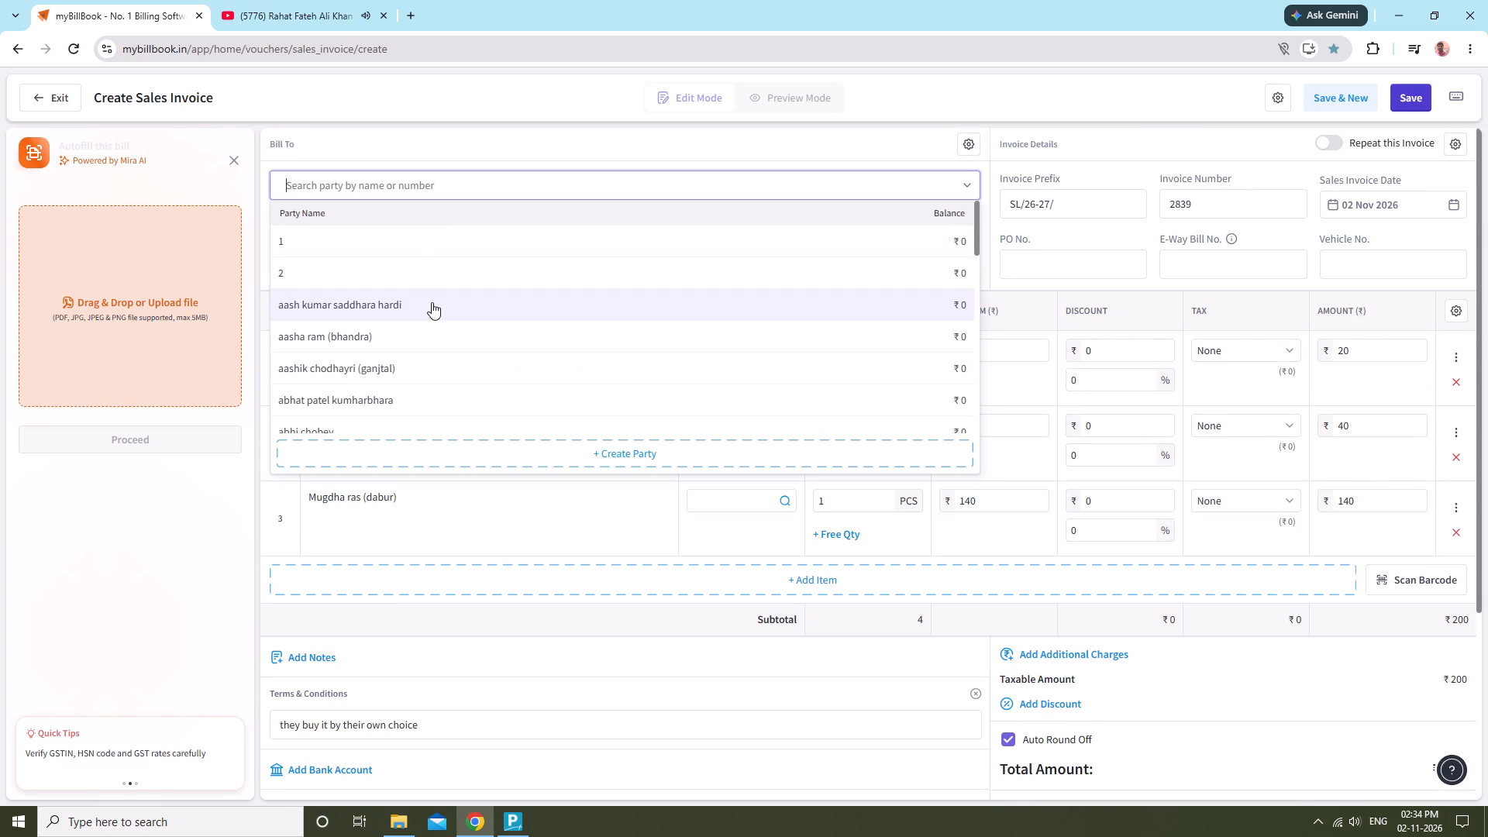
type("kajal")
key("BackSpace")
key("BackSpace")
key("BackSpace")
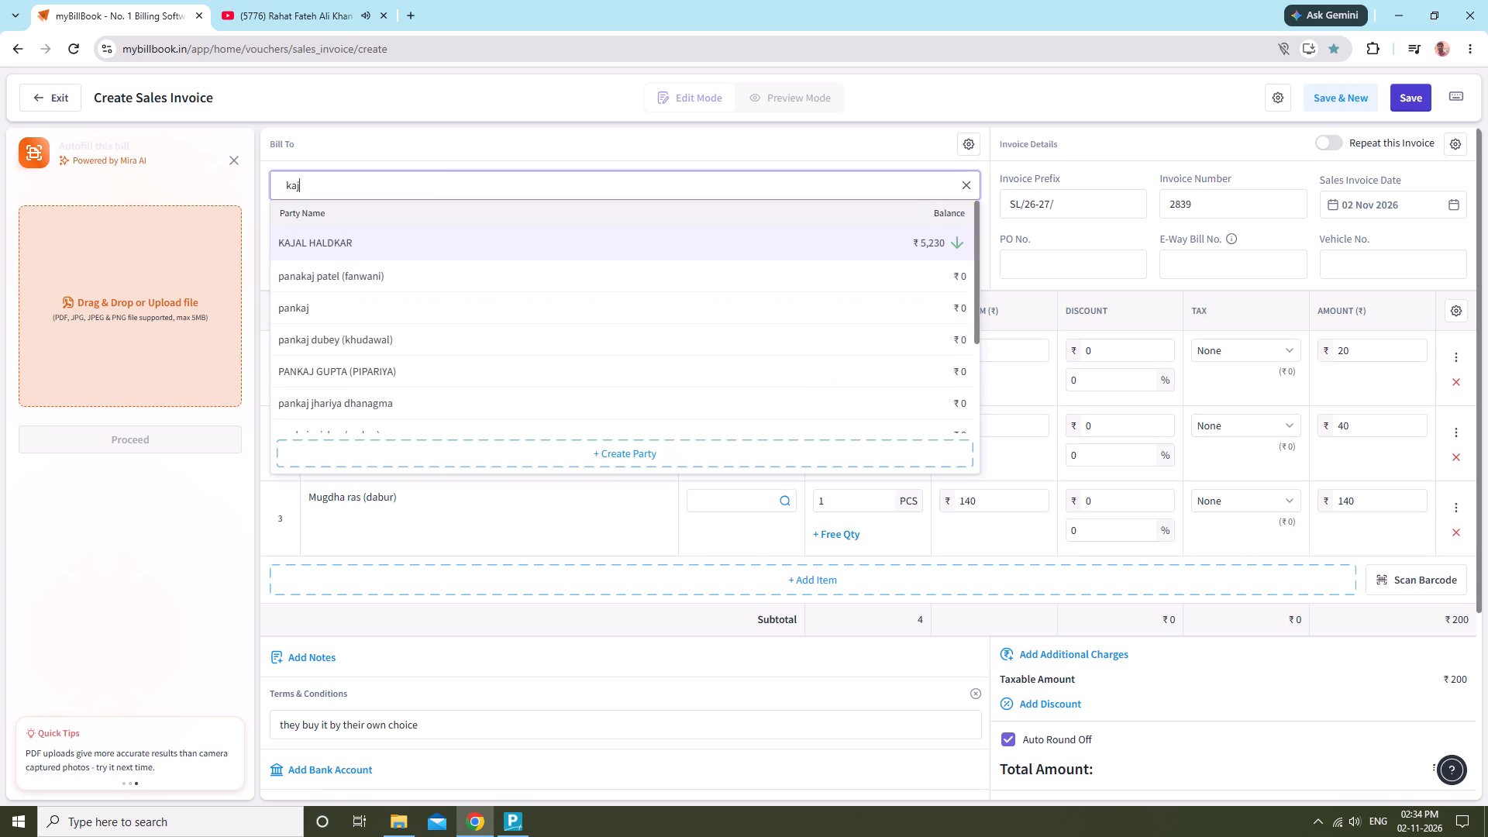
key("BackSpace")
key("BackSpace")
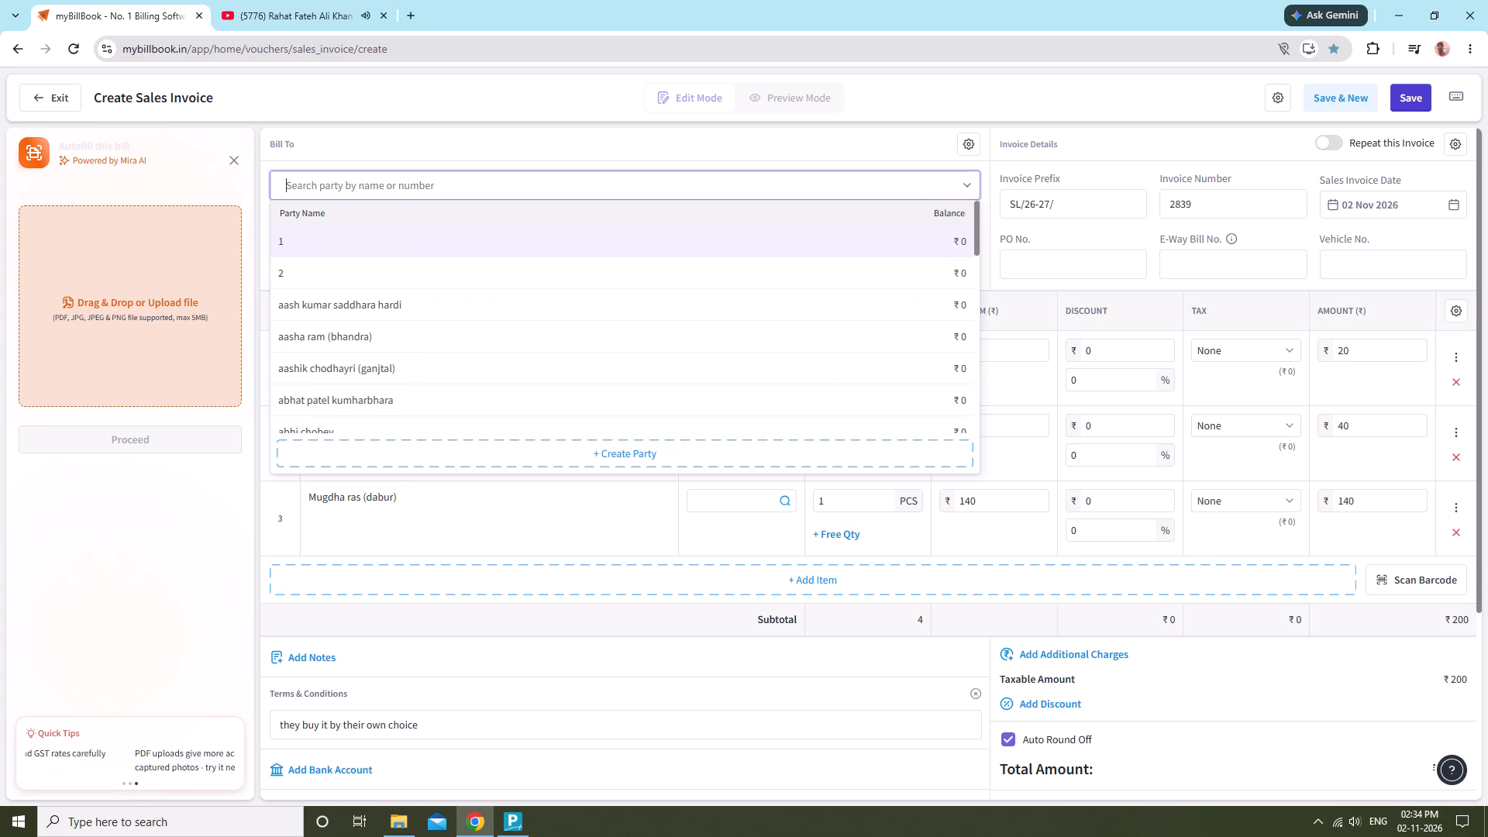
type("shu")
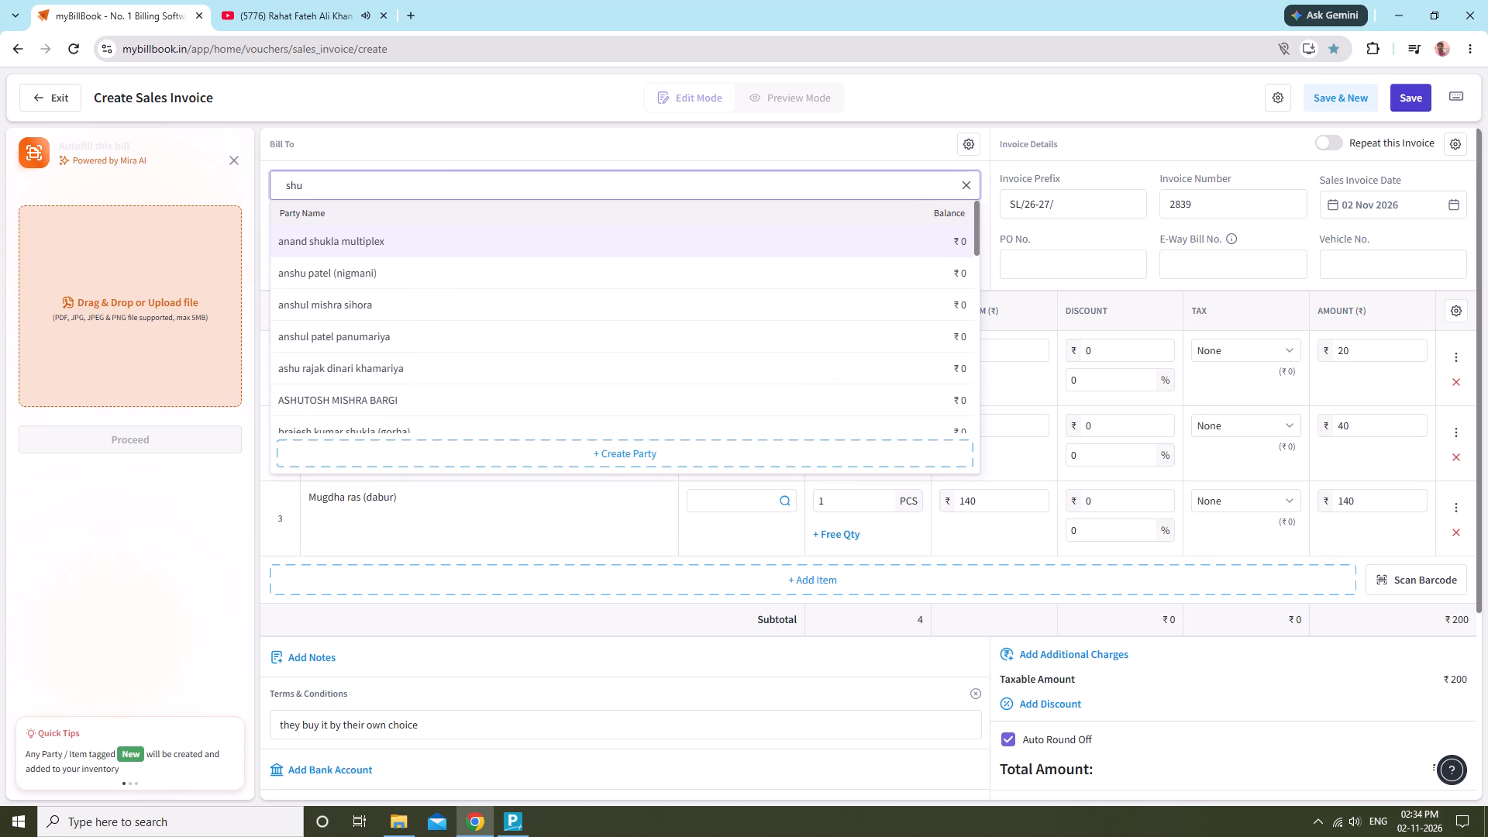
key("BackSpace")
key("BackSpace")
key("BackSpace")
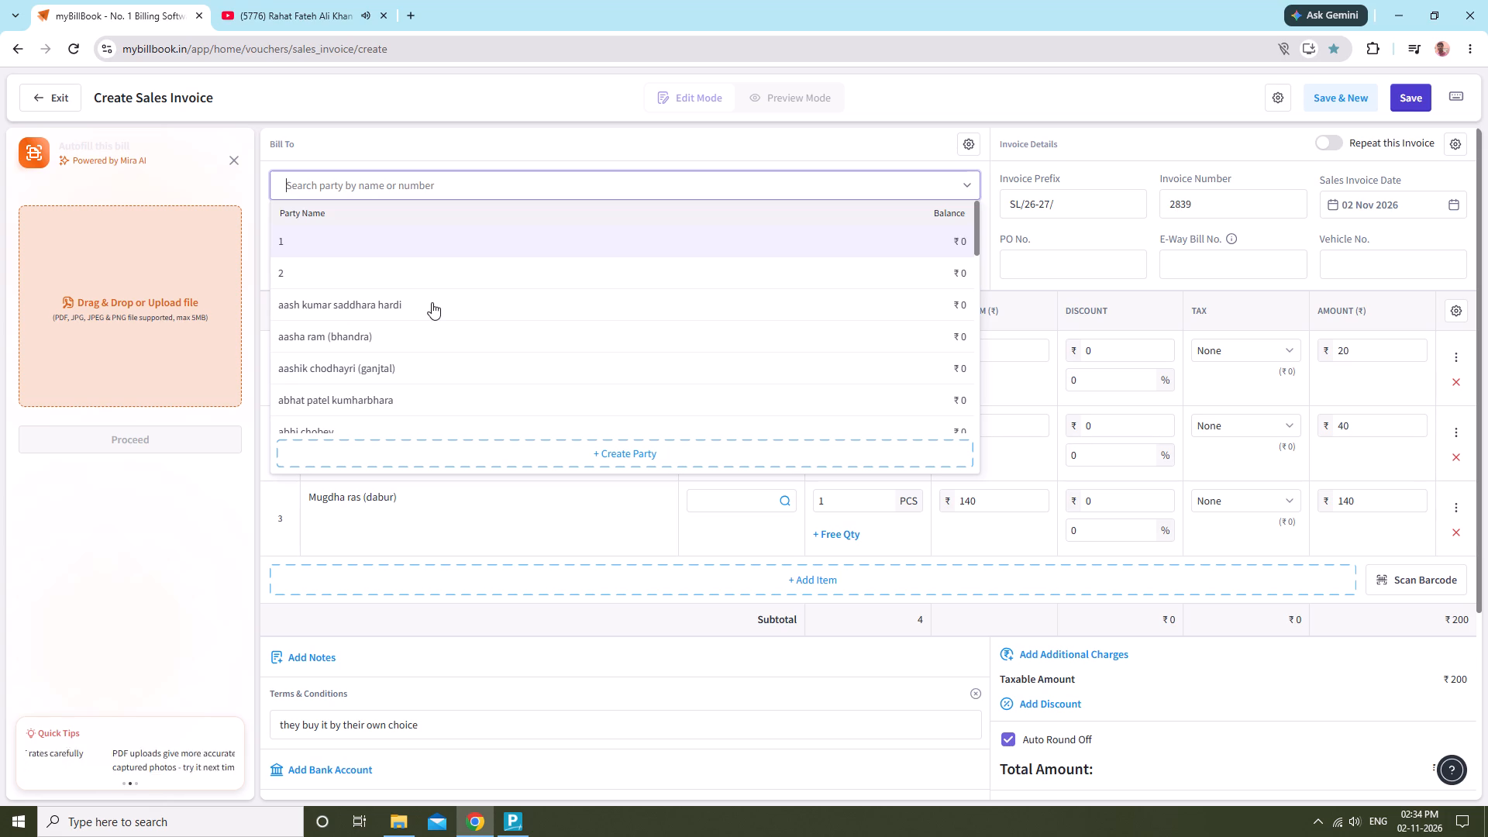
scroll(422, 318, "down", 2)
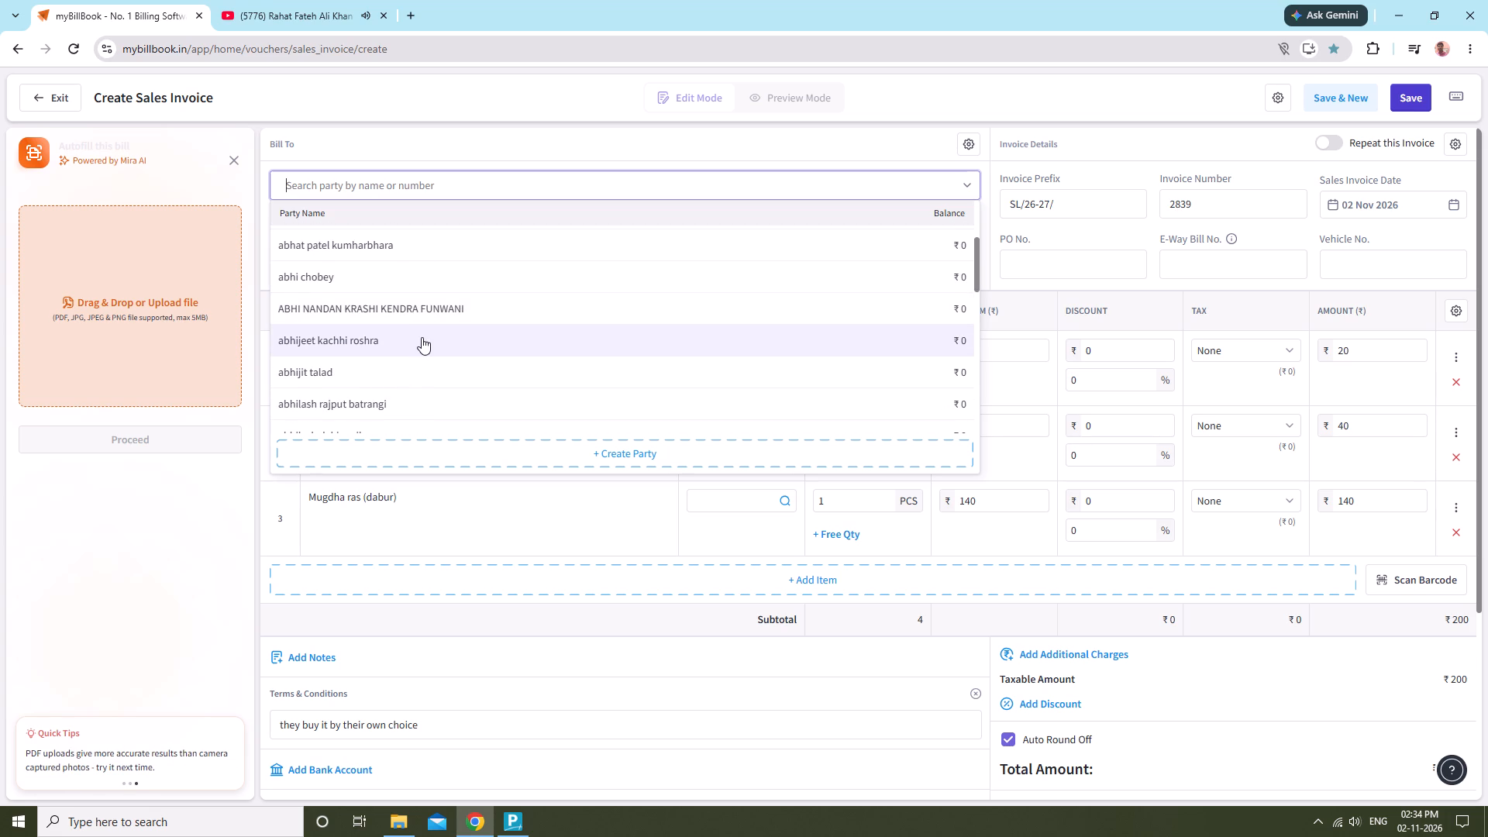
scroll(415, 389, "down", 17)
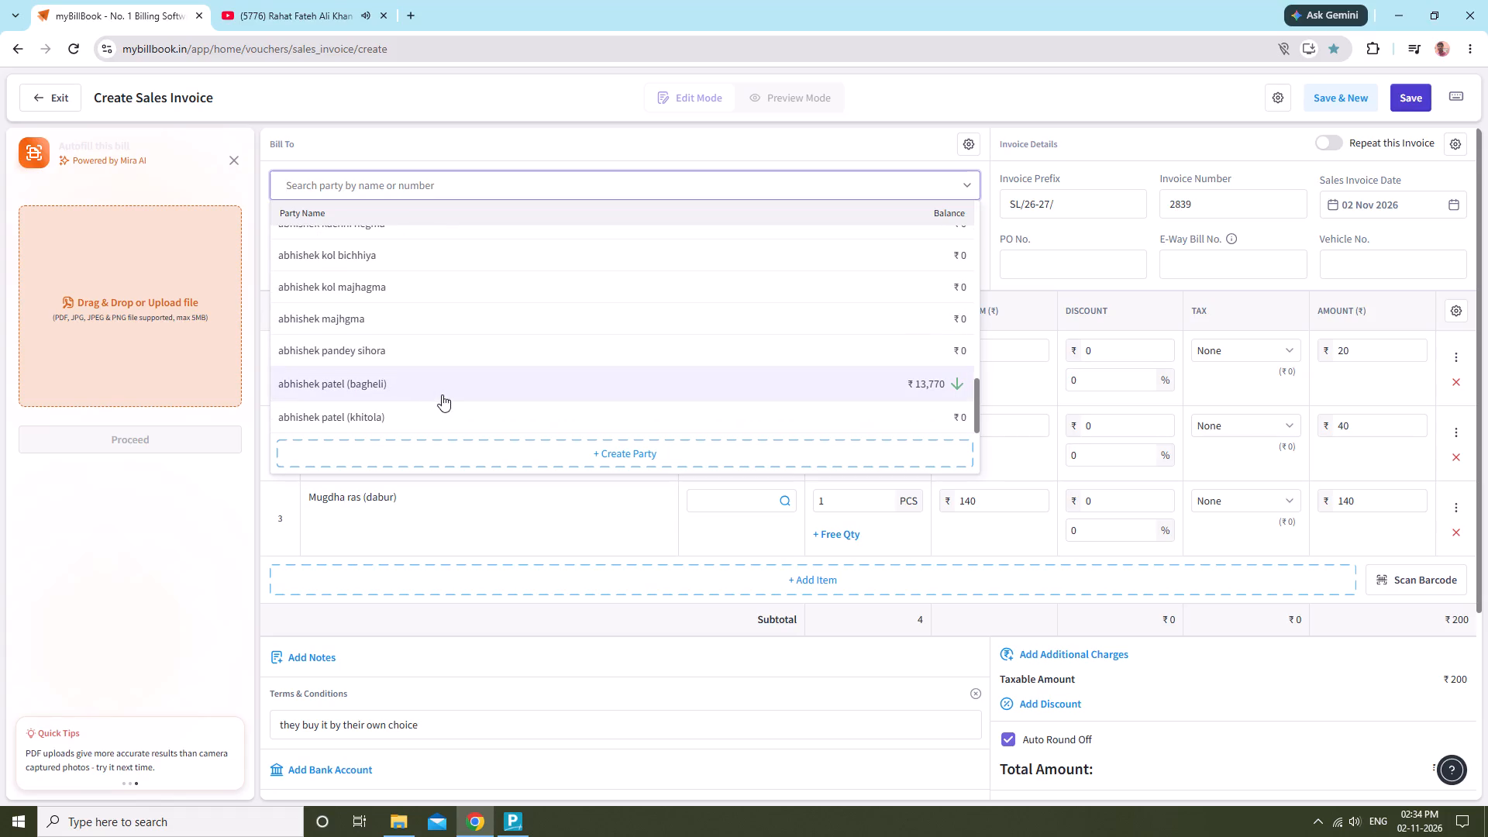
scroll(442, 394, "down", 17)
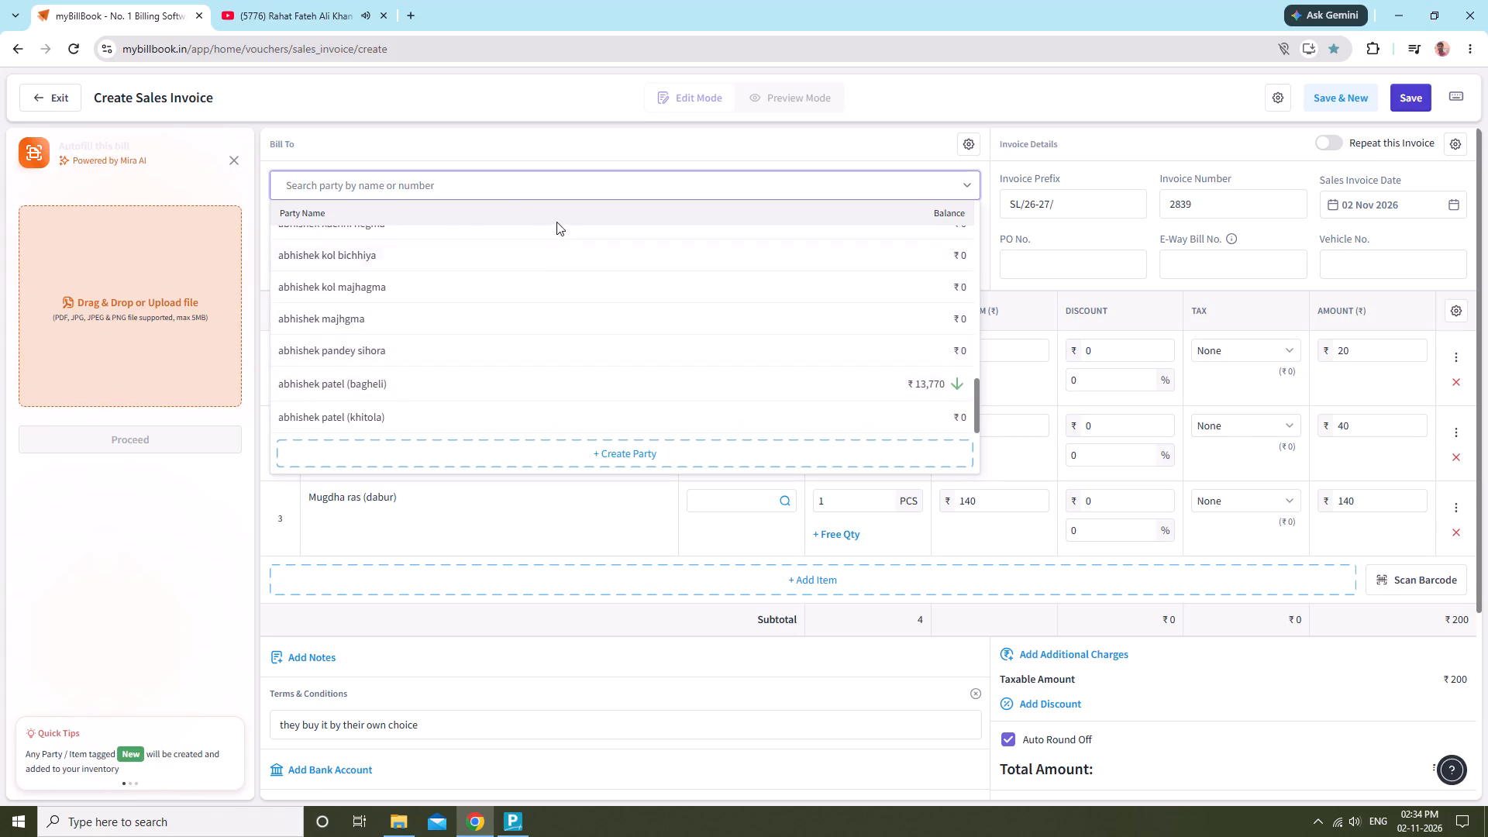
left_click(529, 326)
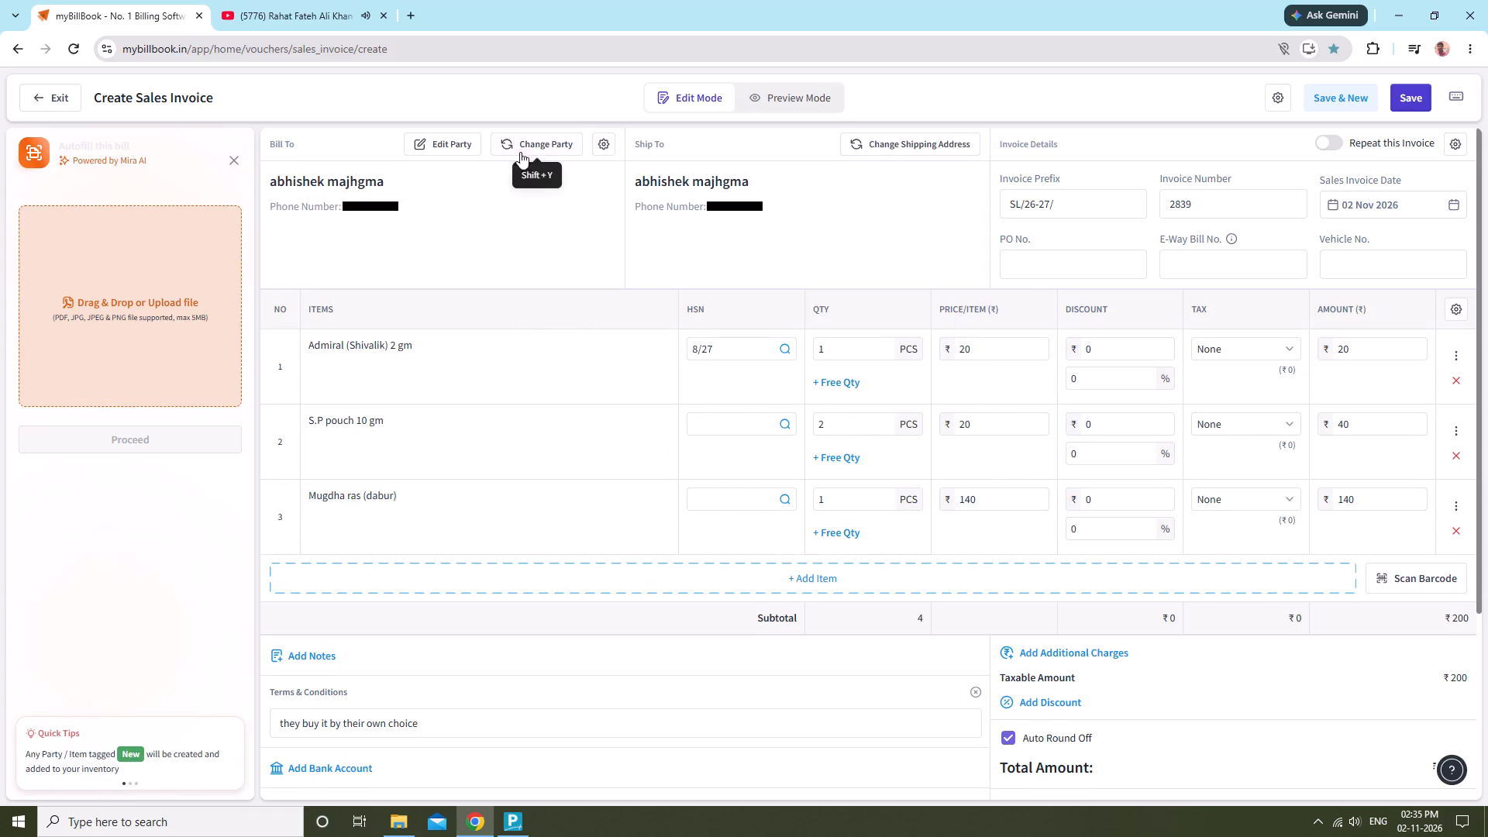
Replace the invoice's party with a newly created customer, entering the customer's first name and Sihora as the party name.
left_click(555, 134)
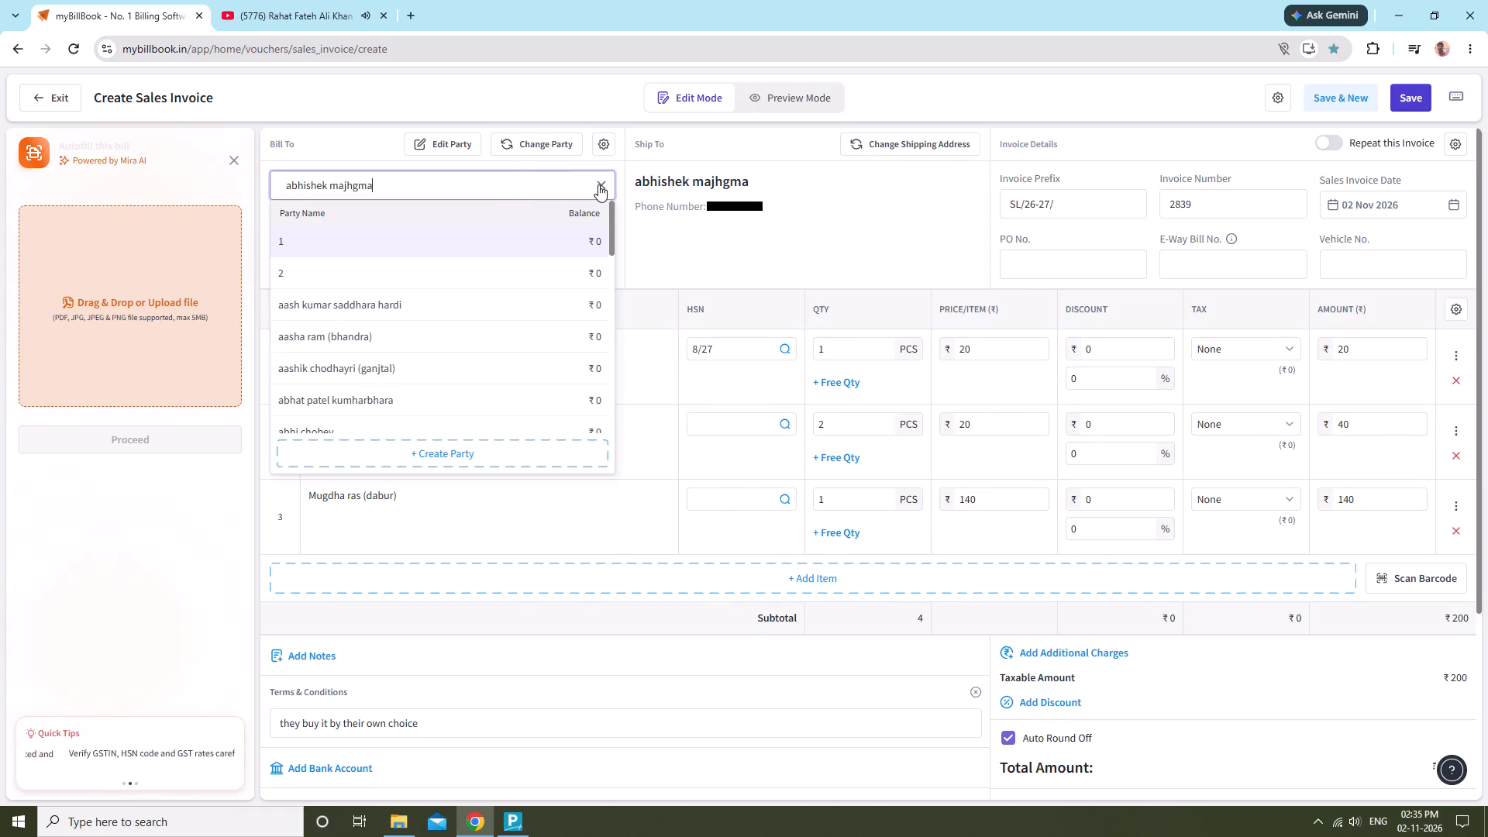
key("BackSpace")
key("BackSpace")
key("BackSpace")
key("BackSpace")
key("BackSpace")
key("BackSpace")
key("BackSpace")
key("BackSpace")
key("BackSpace")
key("BackSpace")
key("BackSpace")
key("BackSpace")
key("BackSpace")
key("BackSpace")
key("BackSpace")
key("BackSpace")
key("BackSpace")
key("BackSpace")
key("BackSpace")
key("BackSpace")
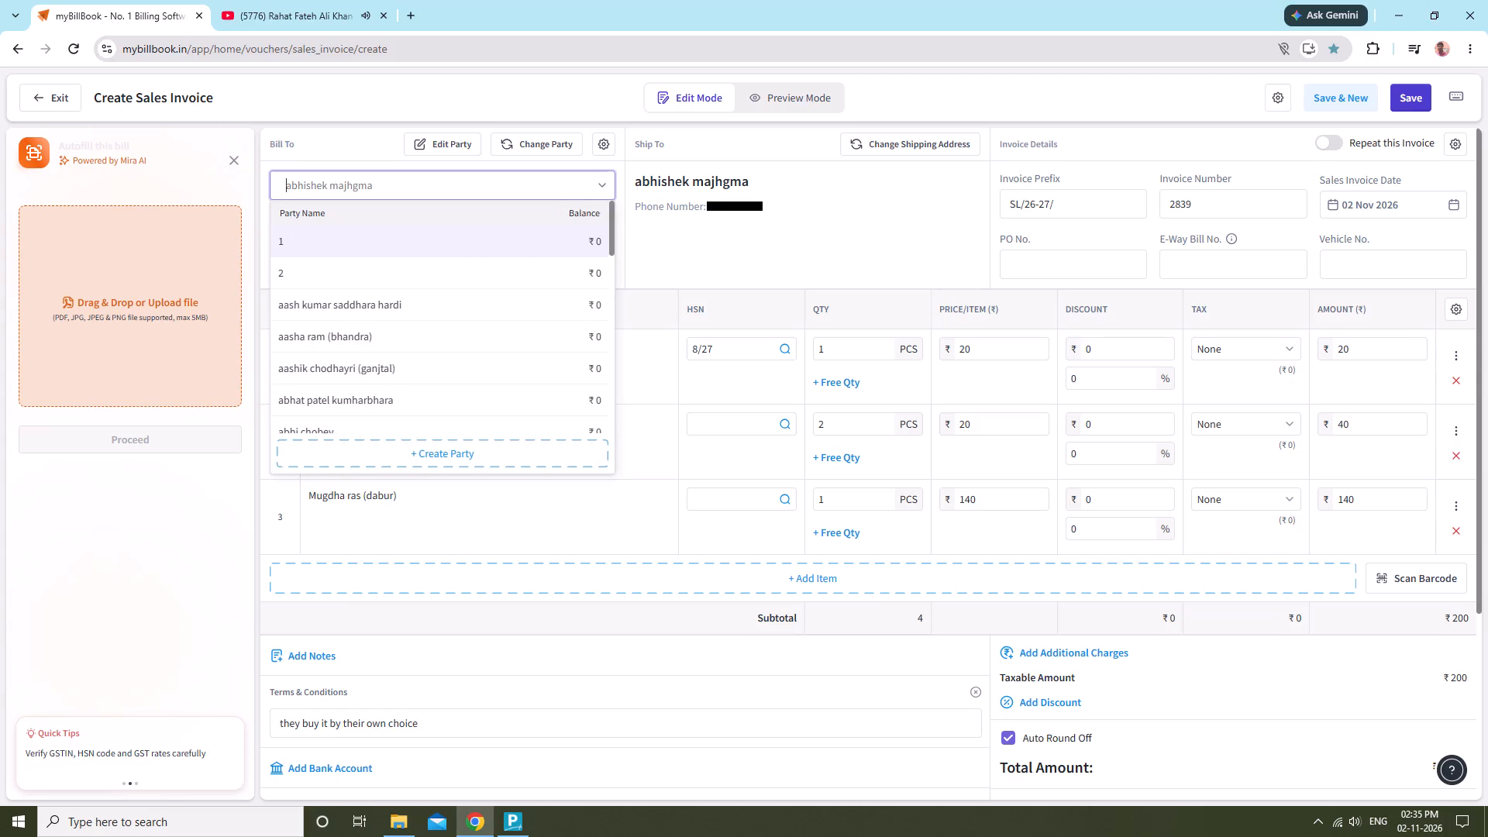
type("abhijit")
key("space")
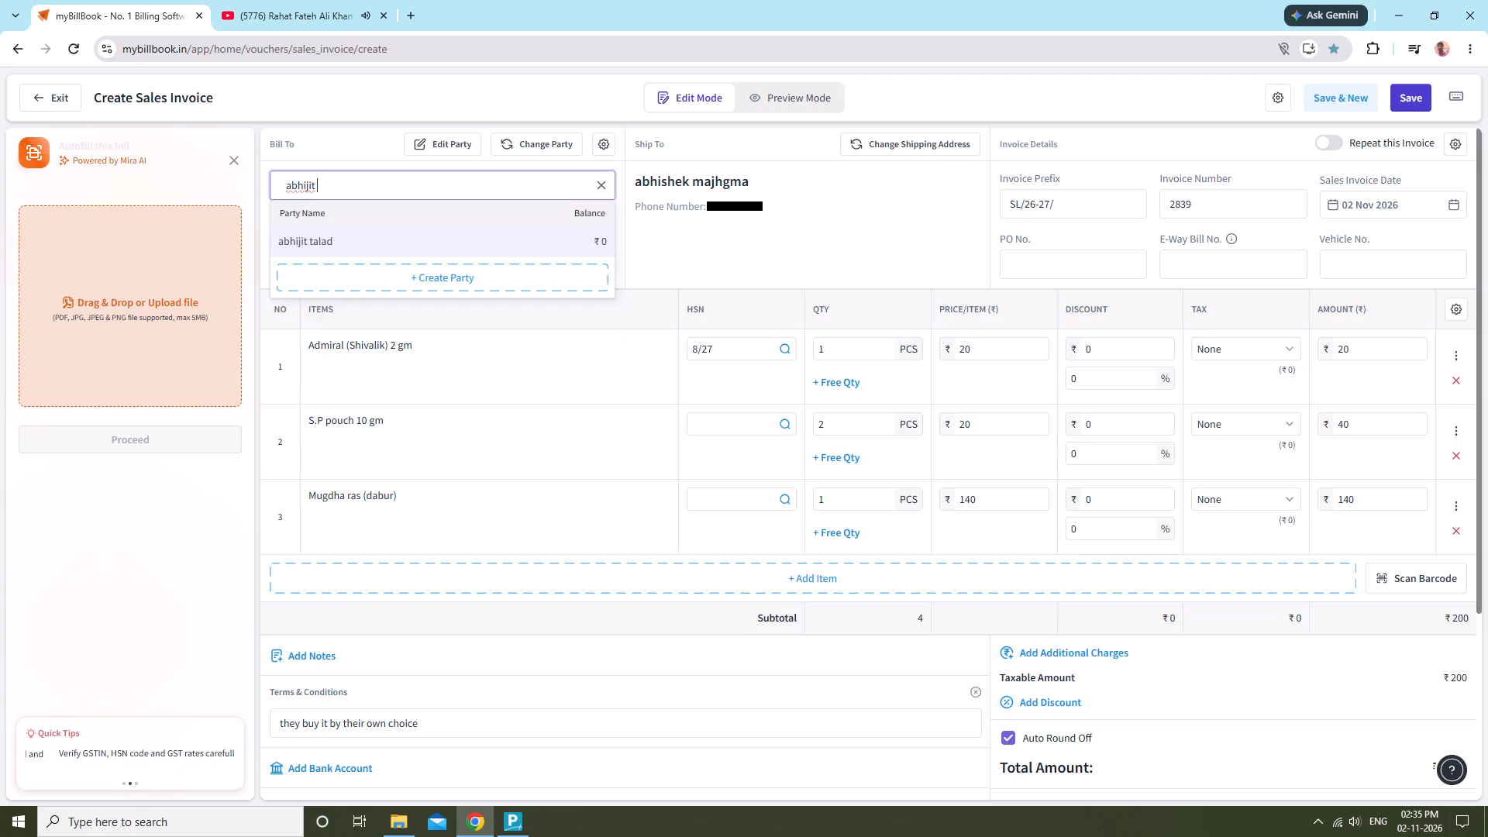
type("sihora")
left_click(536, 312)
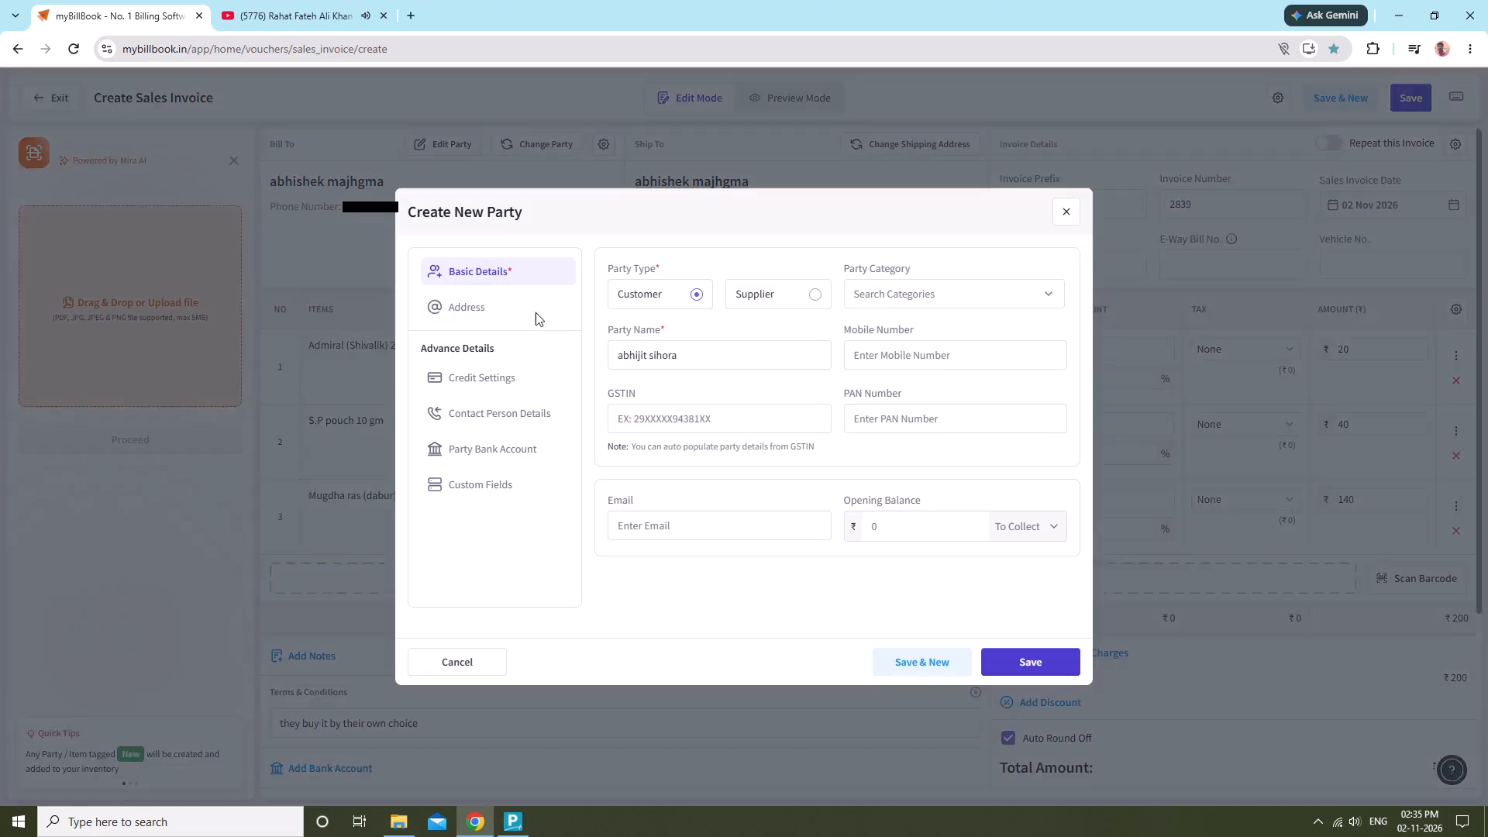
scroll(852, 407, "down", 2)
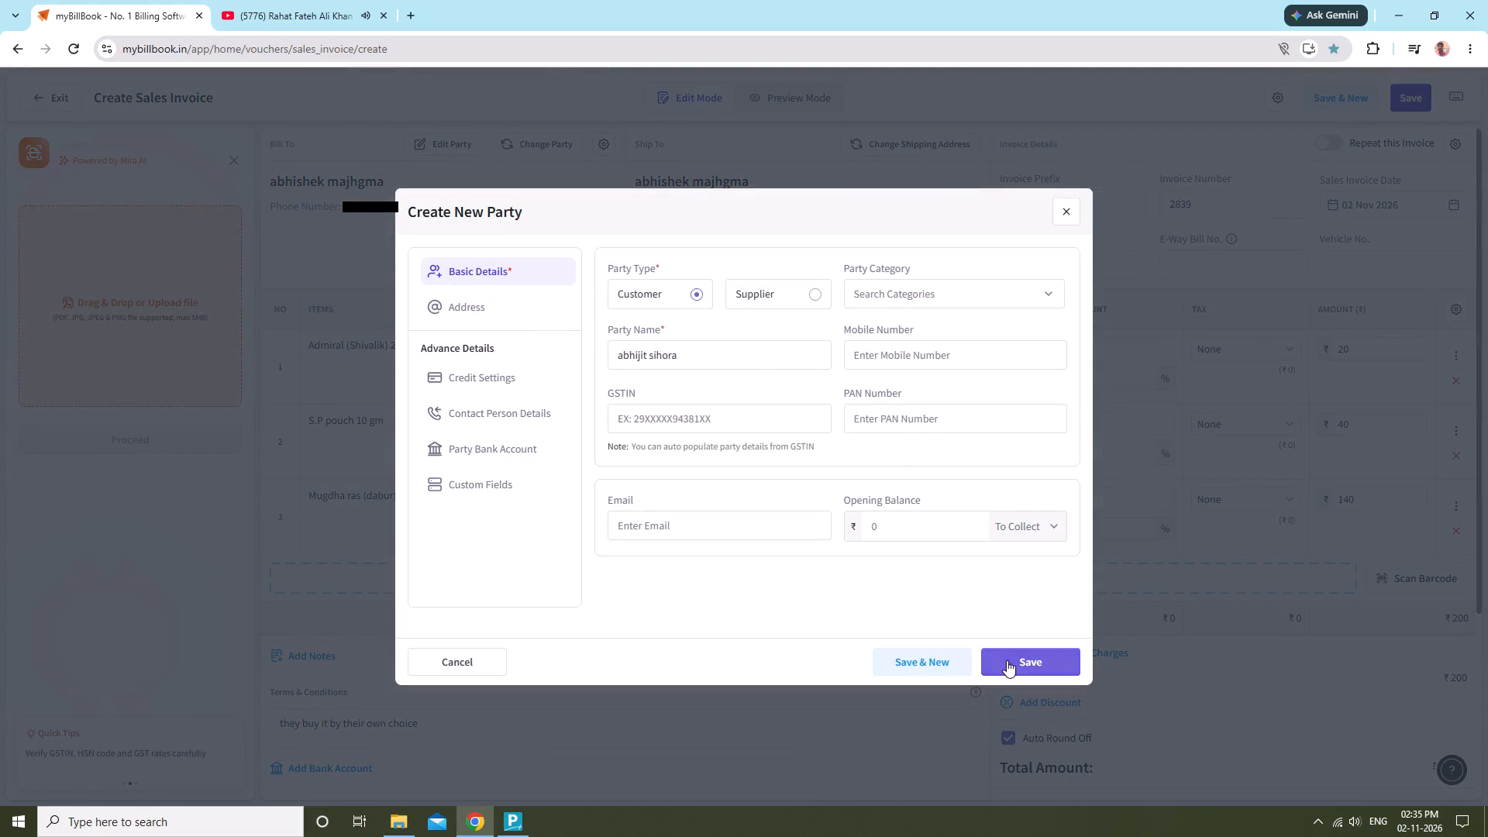
left_click(983, 656)
Check the invoice's items and payment, and save sales invoice 2839.
scroll(1074, 285, "down", 3)
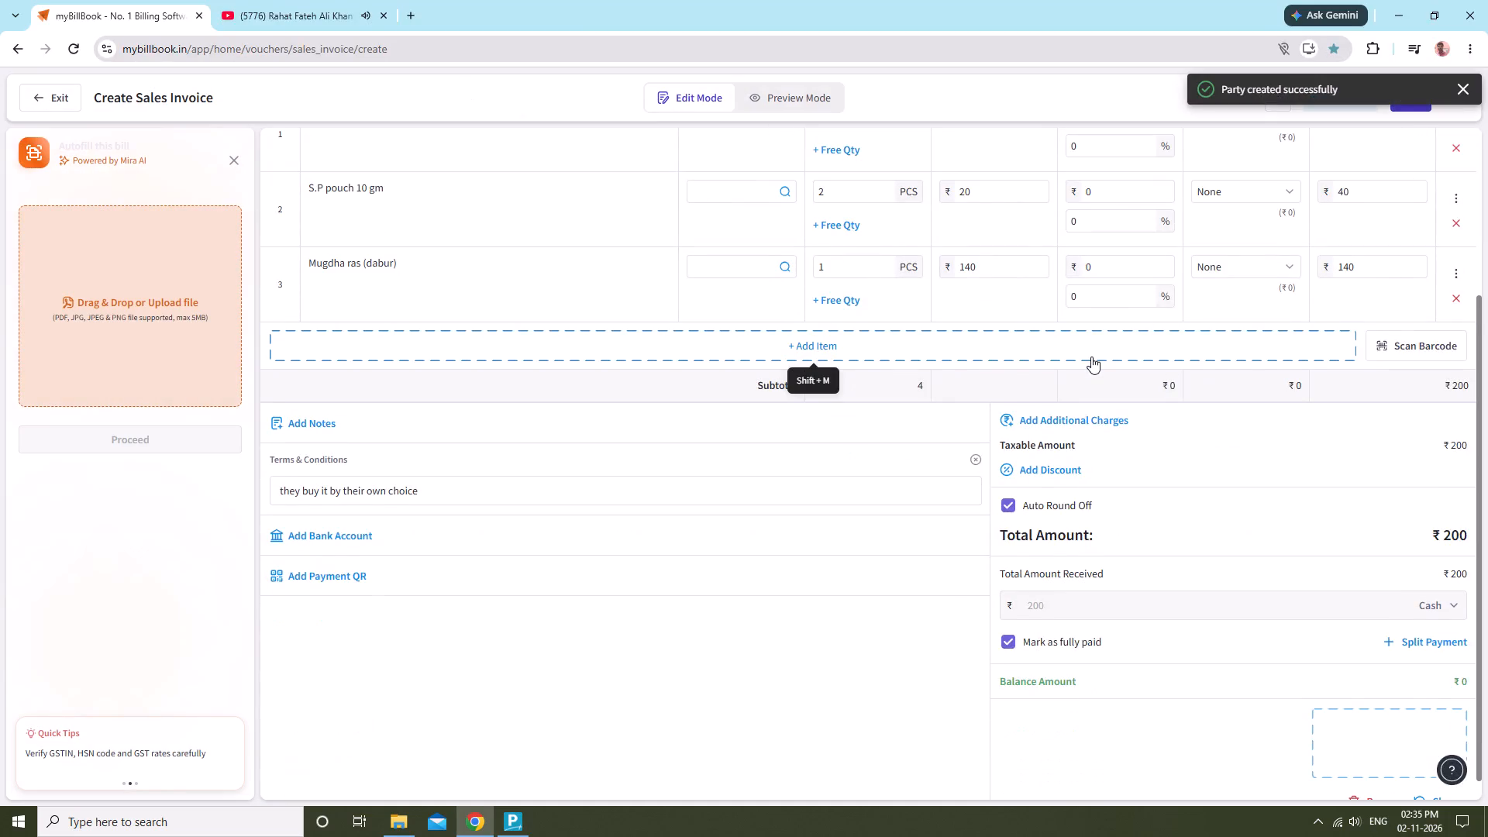
scroll(1091, 356, "up", 4)
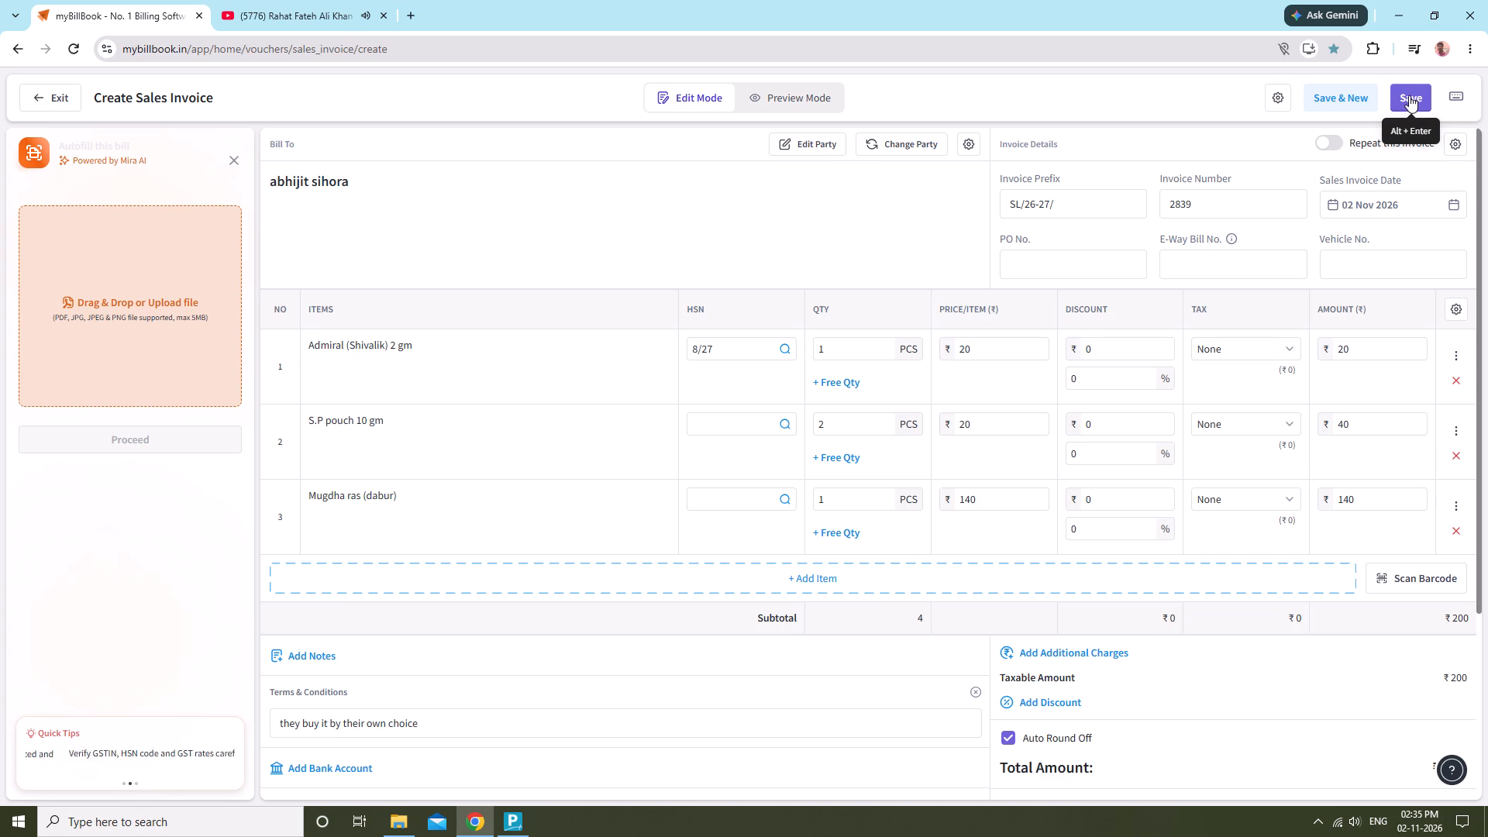
left_click(1409, 95)
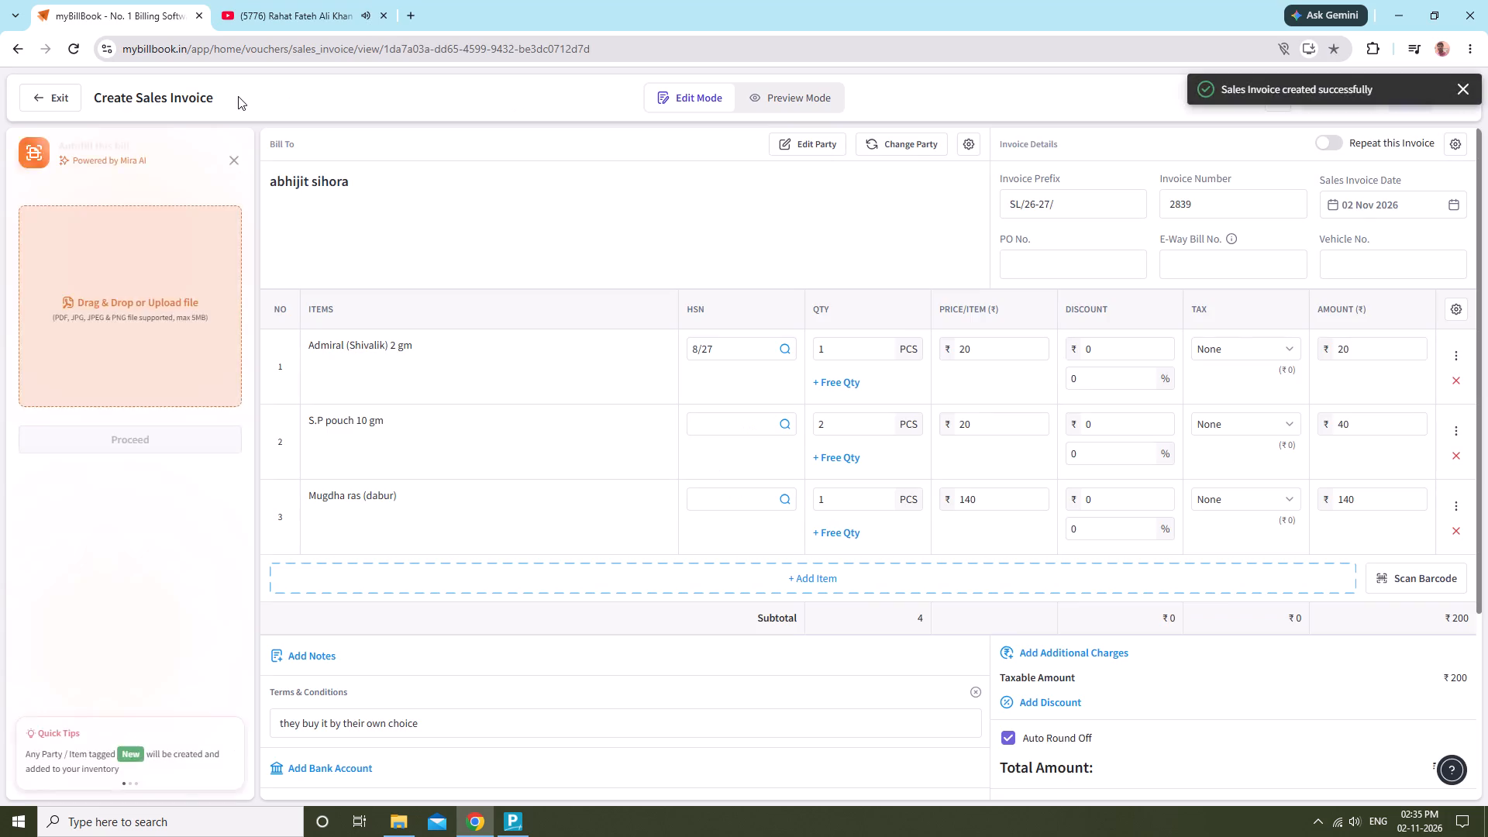
scroll(266, 97, "down", 4)
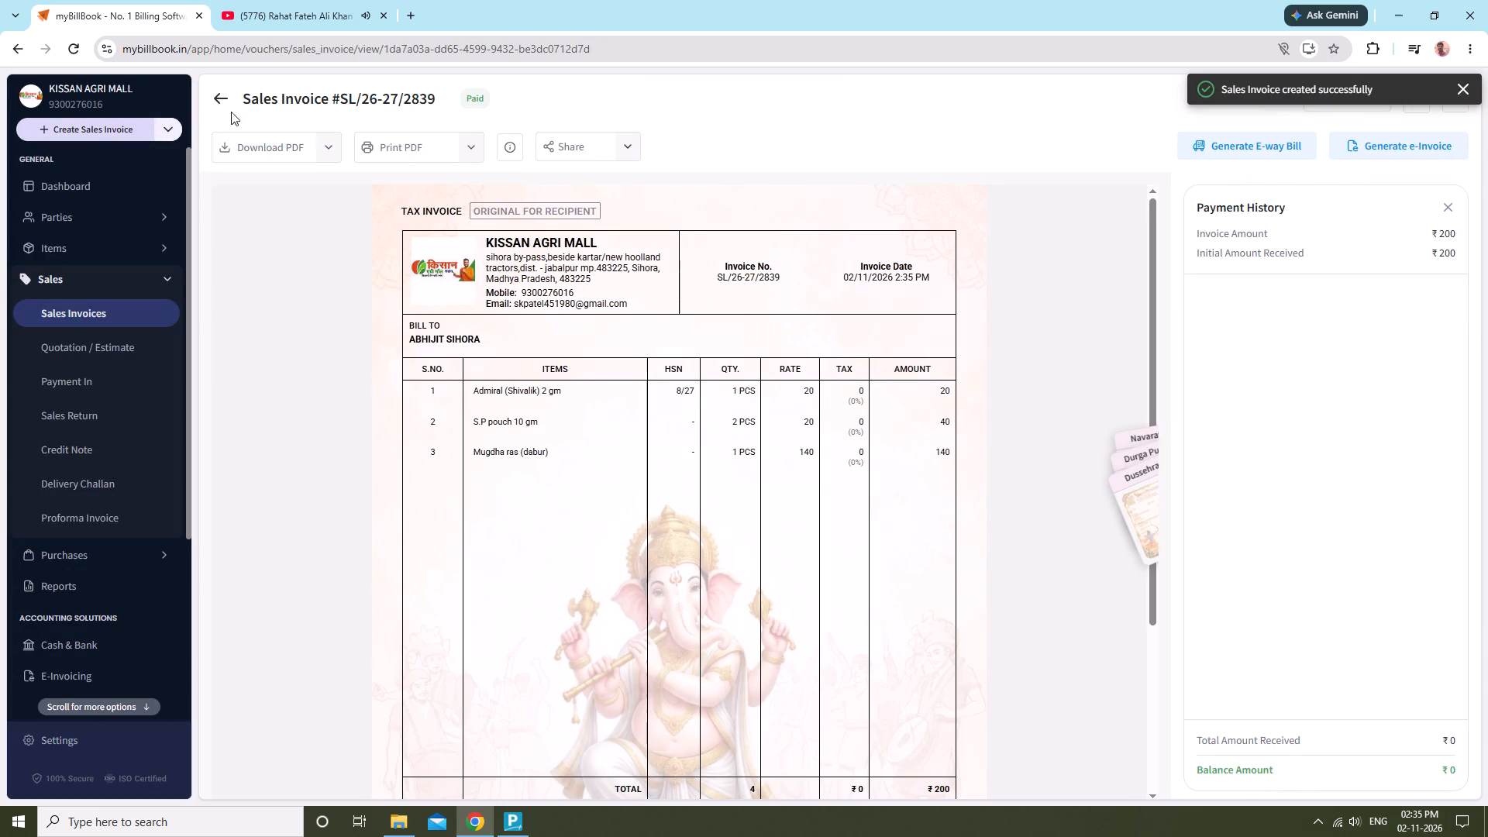
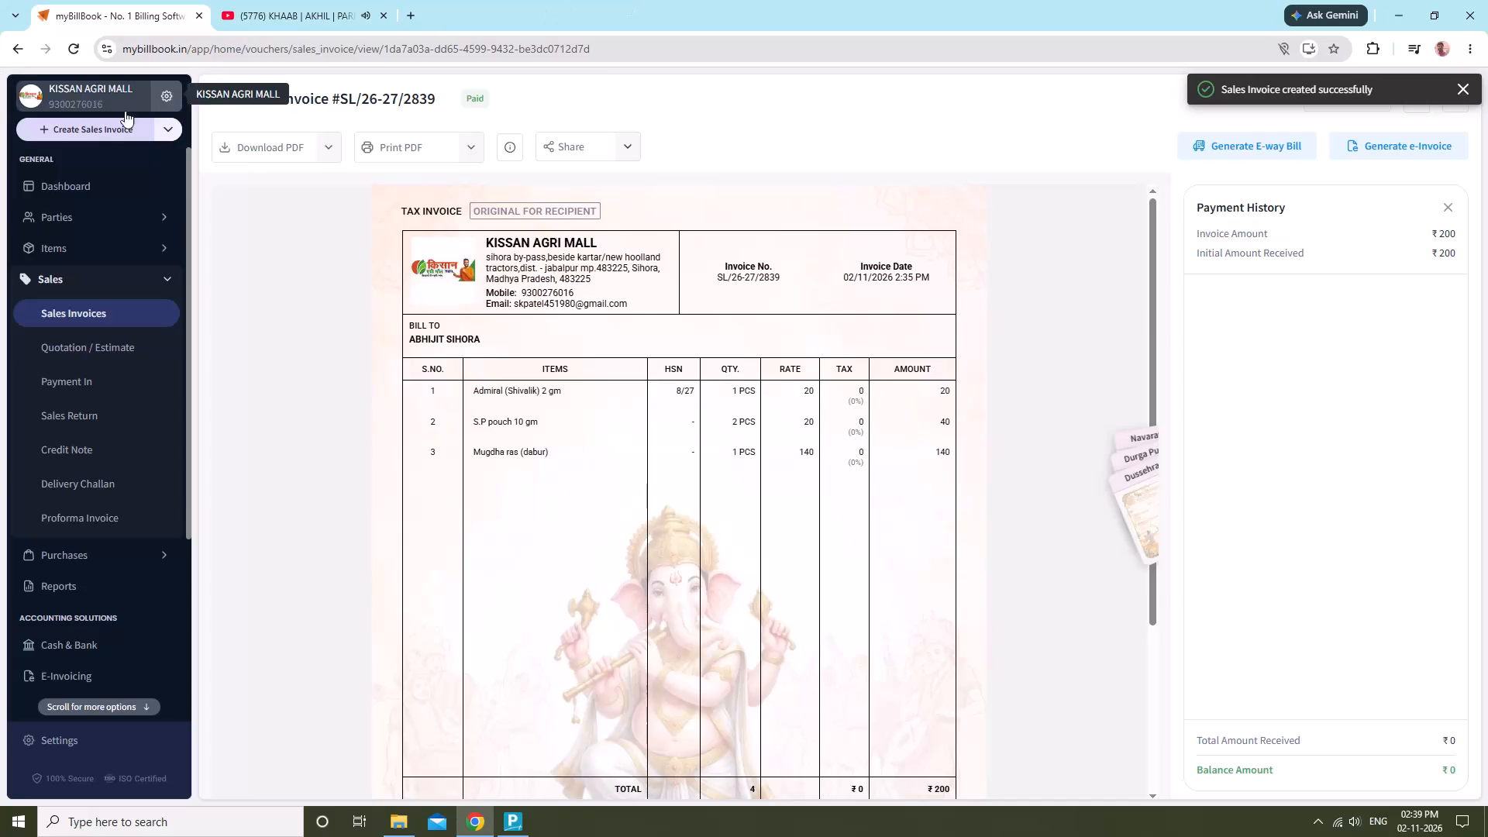
Start a new sales invoice and search the items to add to the bill for "bavi".
left_click(91, 134)
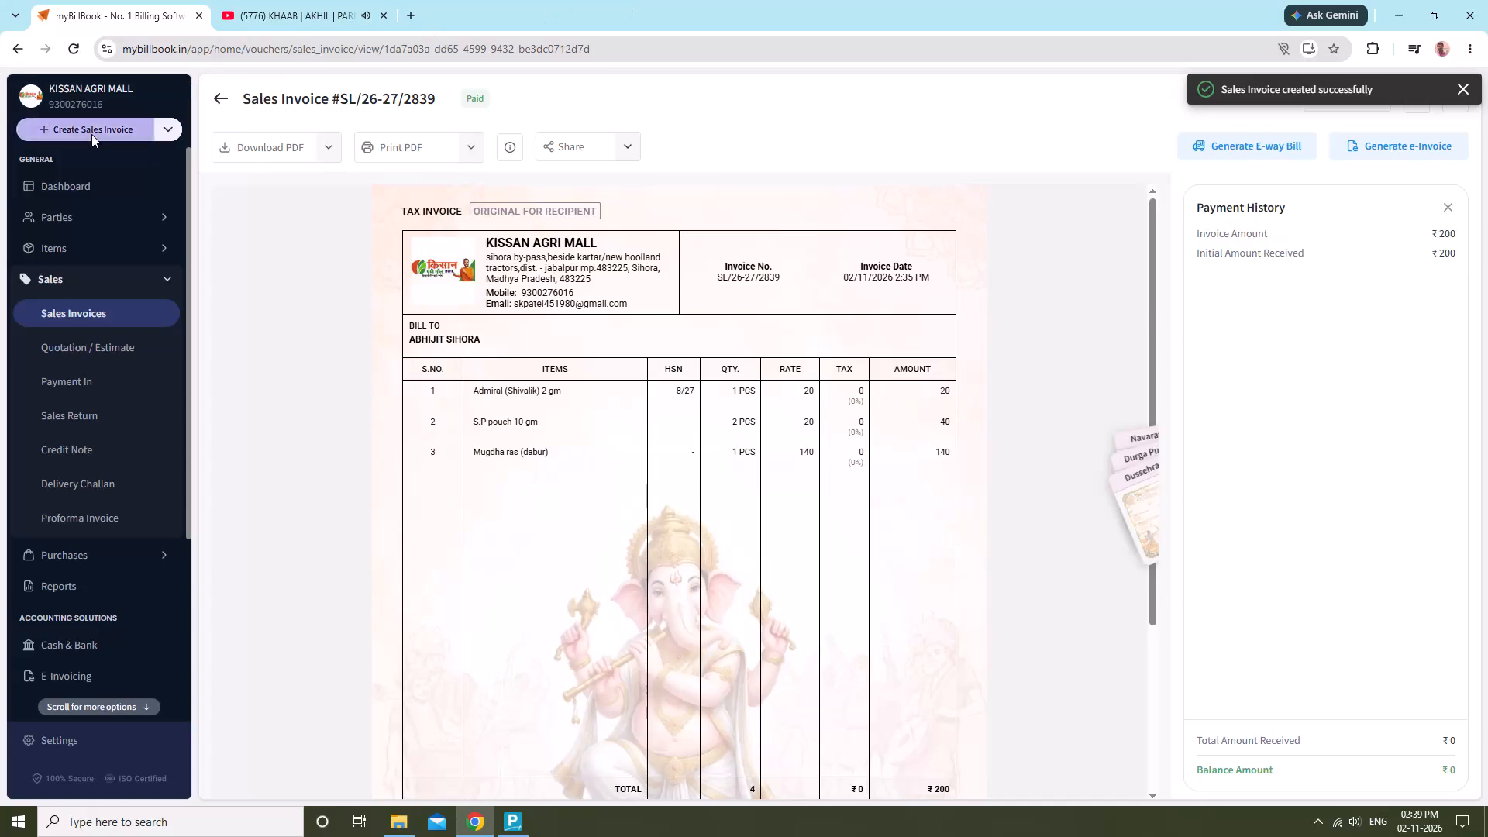
left_click(873, 405)
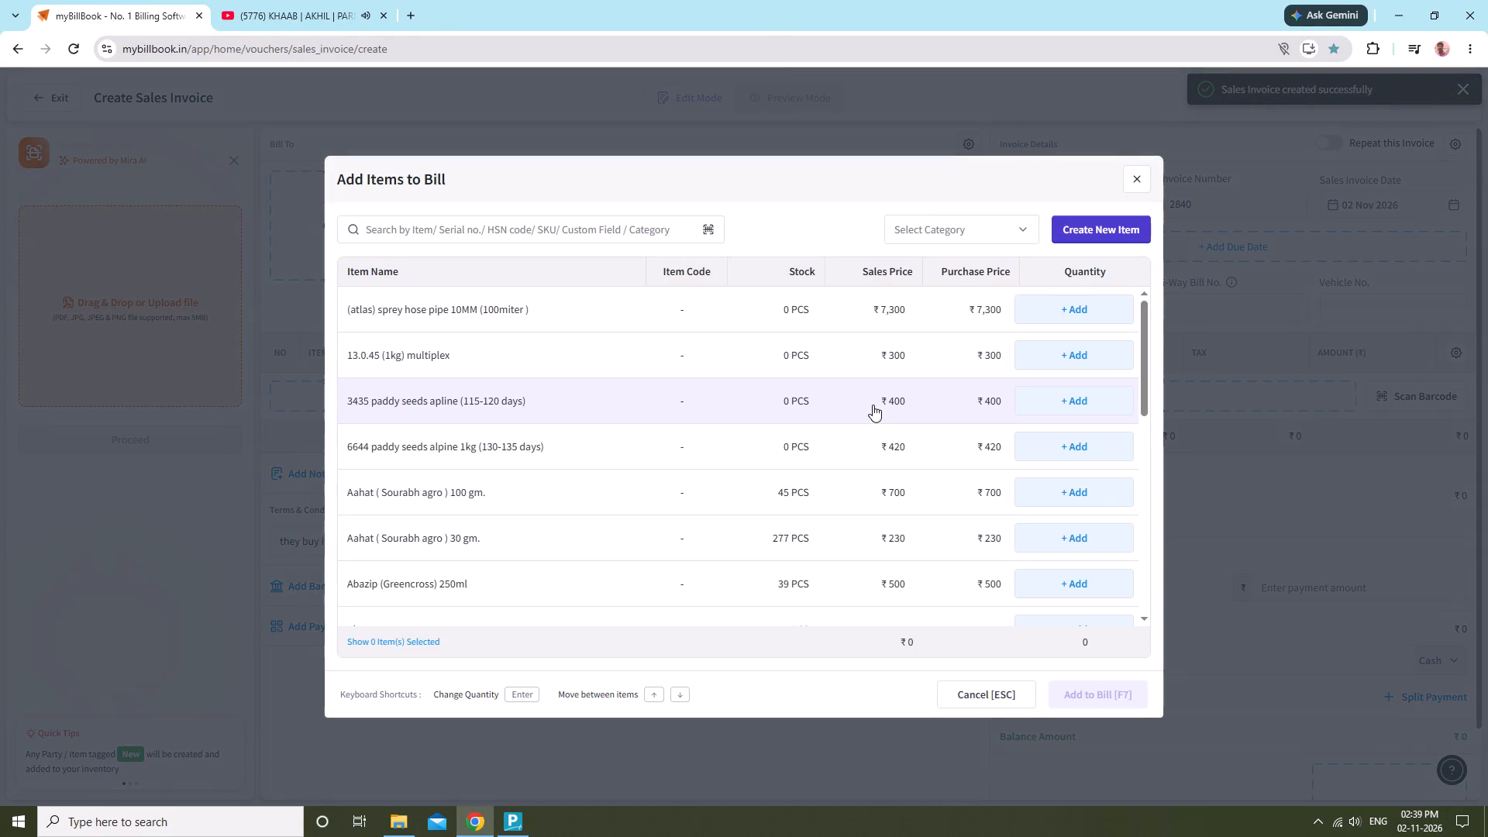
type("bavi")
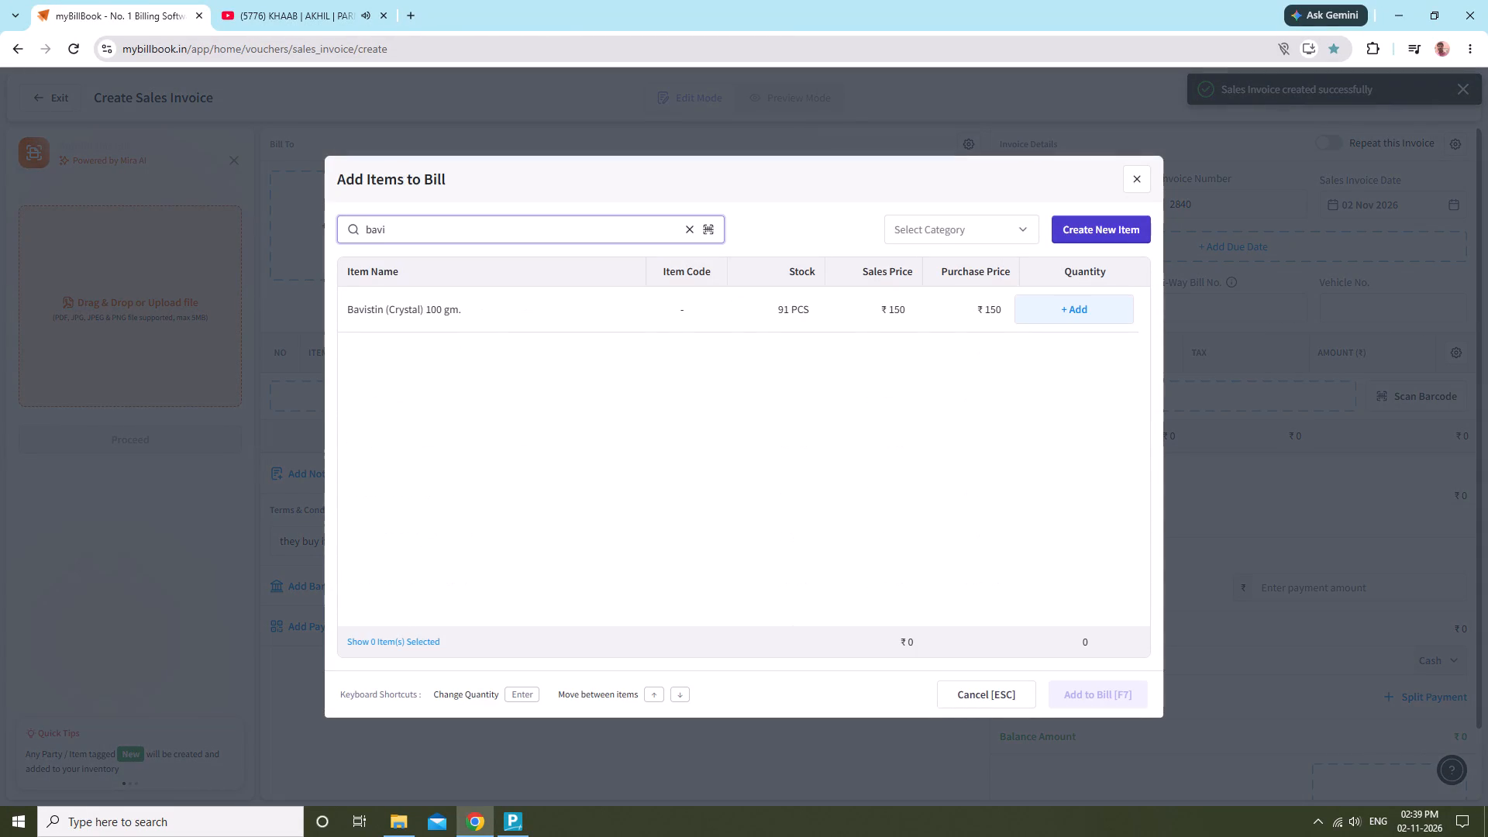